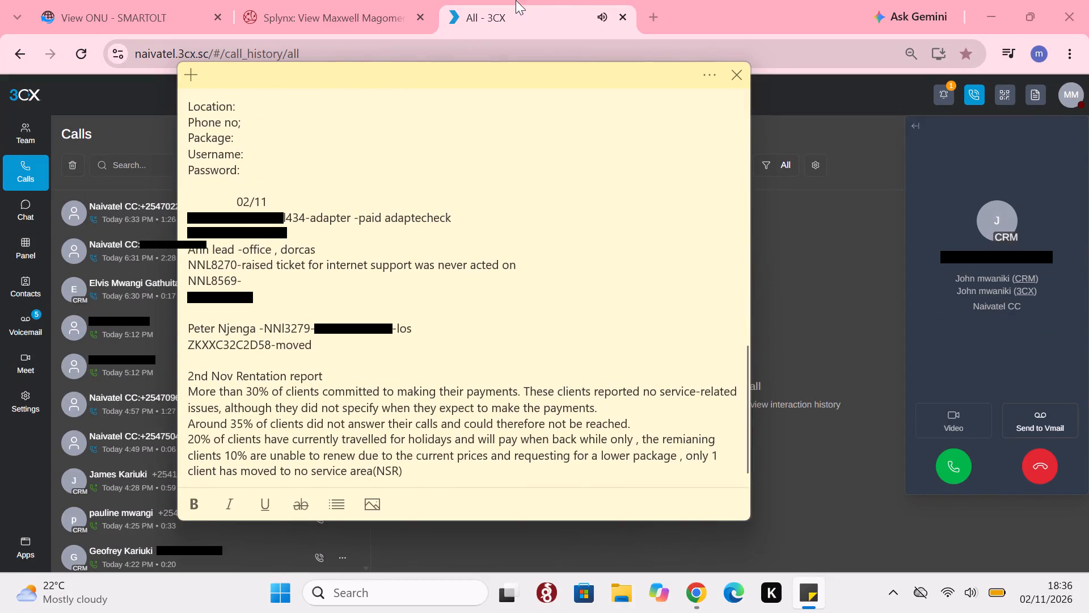
Close the 3CX call history page.
left_click(621, 14)
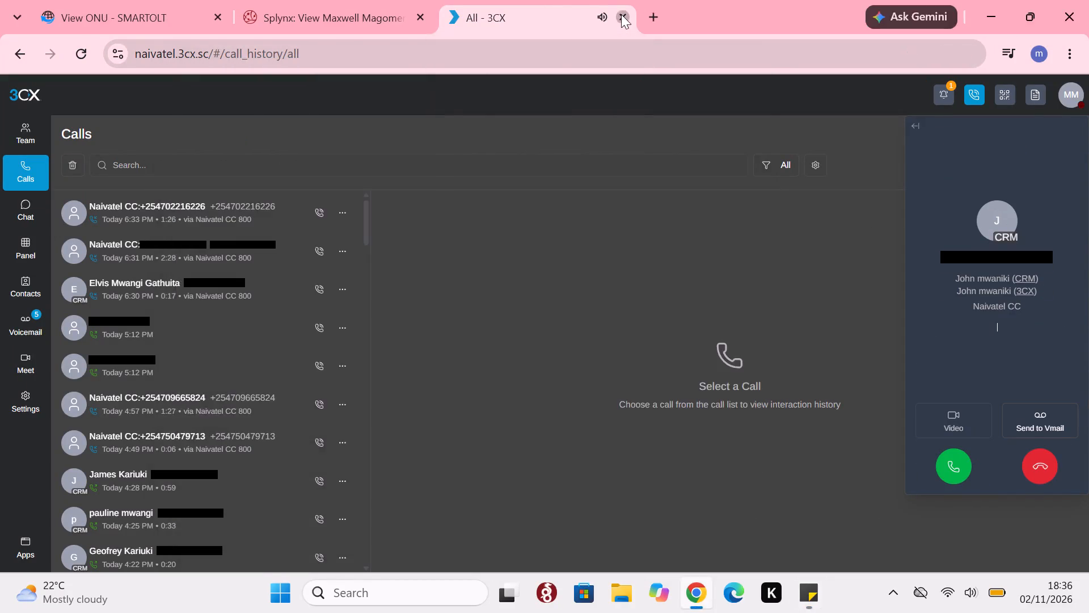
Add a line below the 2nd Nov report in the sticky note: the copied phone number followed by "-cureent packages".
double_click(818, 585)
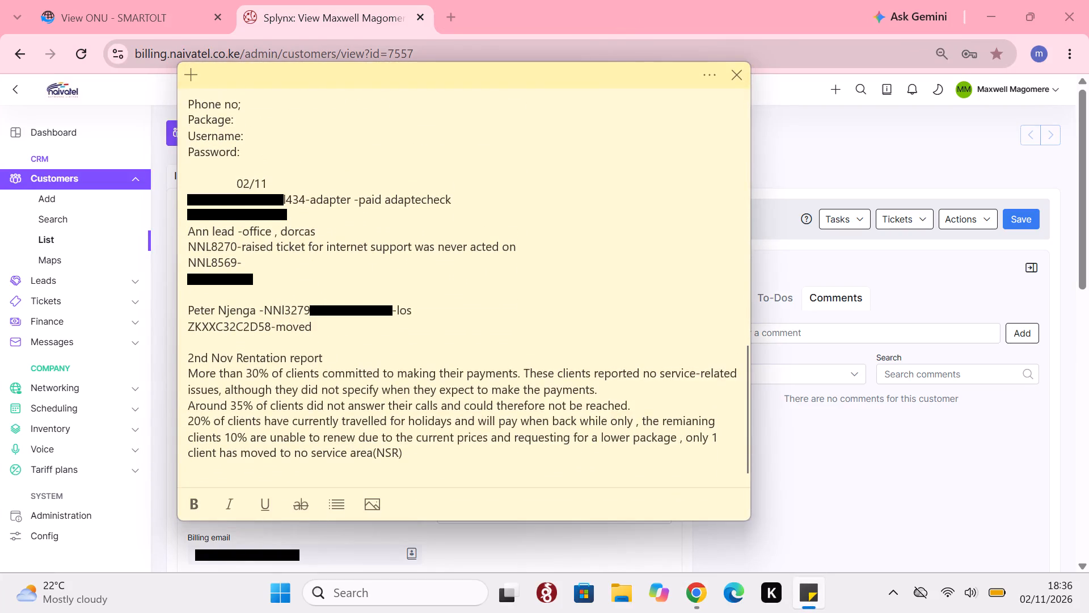
left_click(257, 472)
right_click(257, 472)
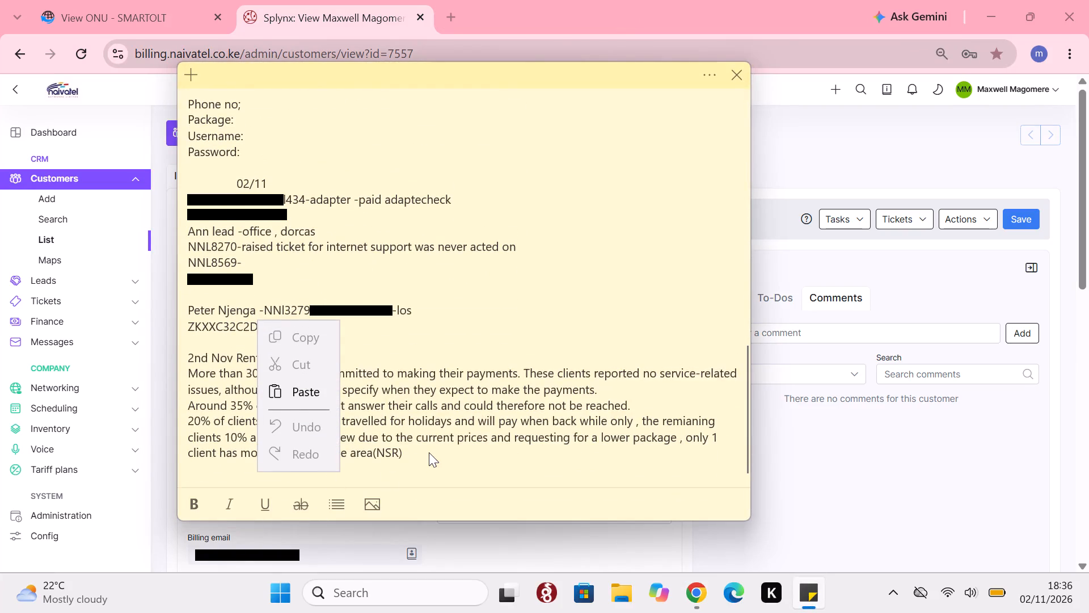
left_click(429, 452)
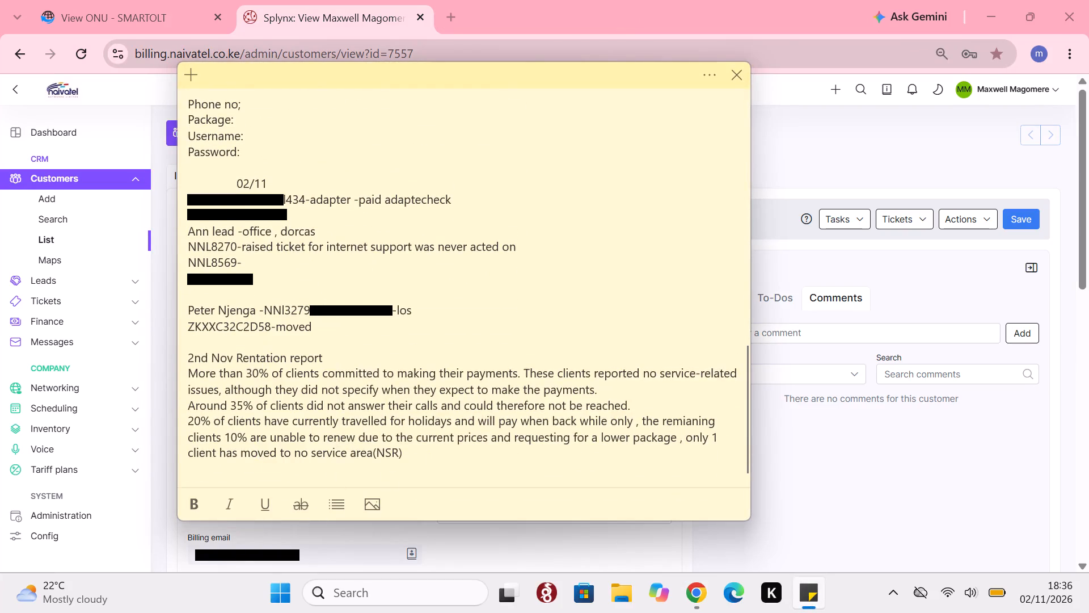
left_click(421, 453)
key("Return")
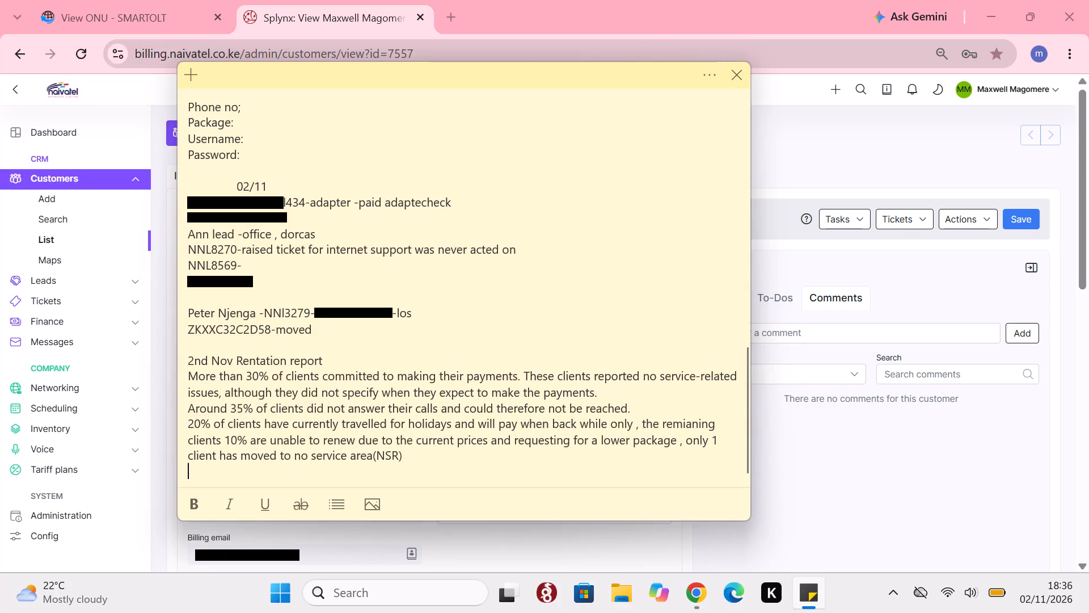
key("Return")
key("ctrl+v")
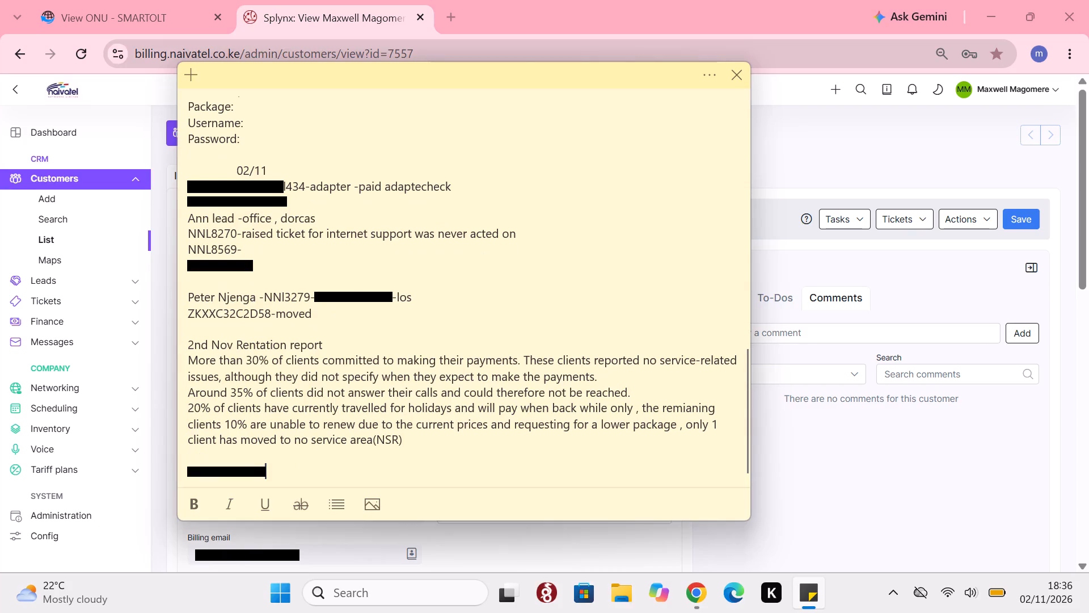
type("-cureent")
key("space")
type("packages")
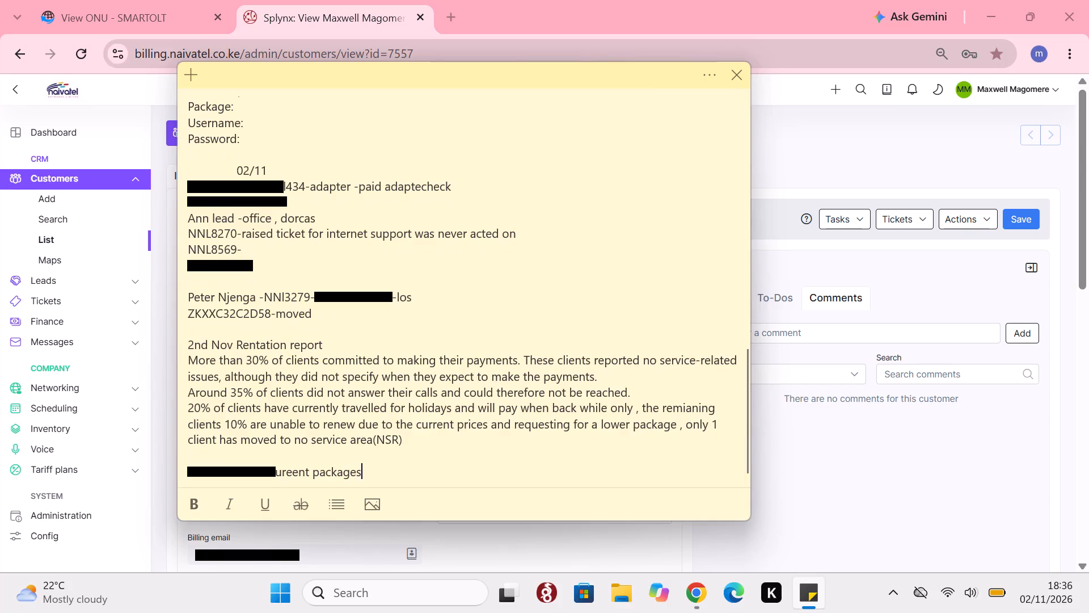
key("Return")
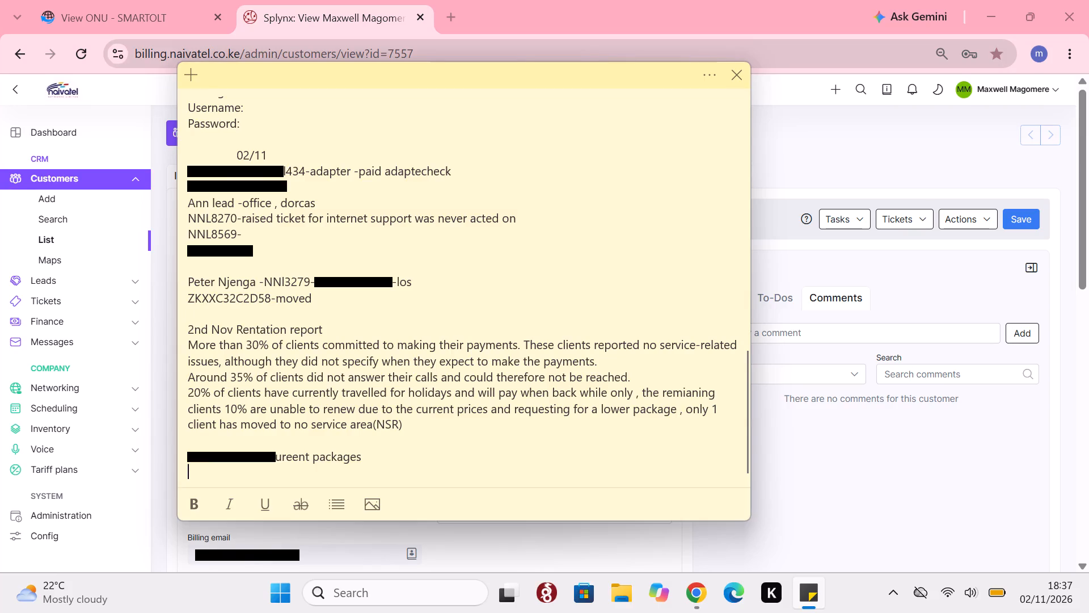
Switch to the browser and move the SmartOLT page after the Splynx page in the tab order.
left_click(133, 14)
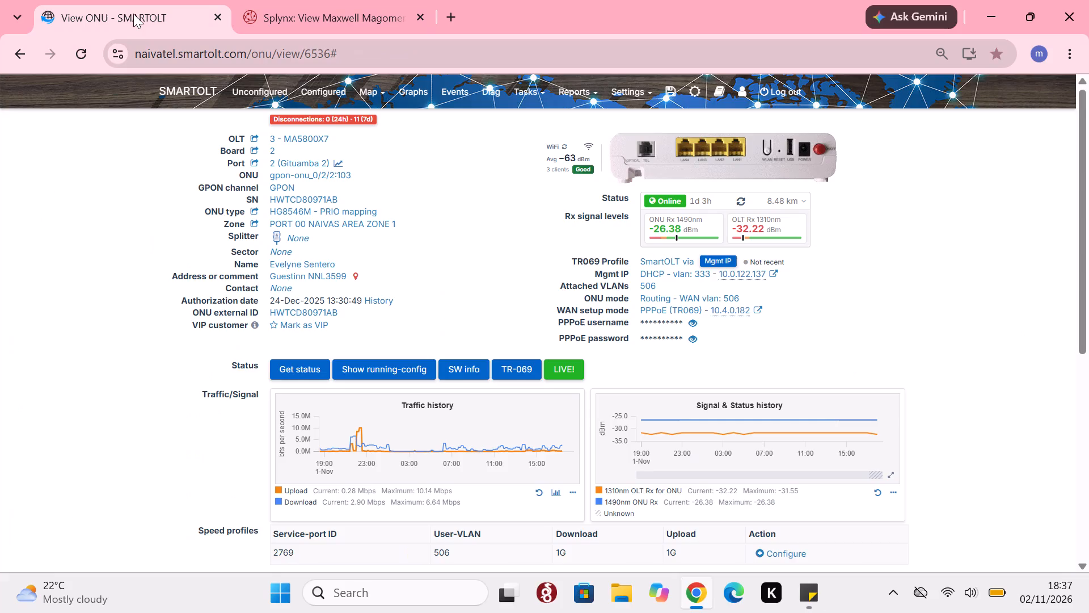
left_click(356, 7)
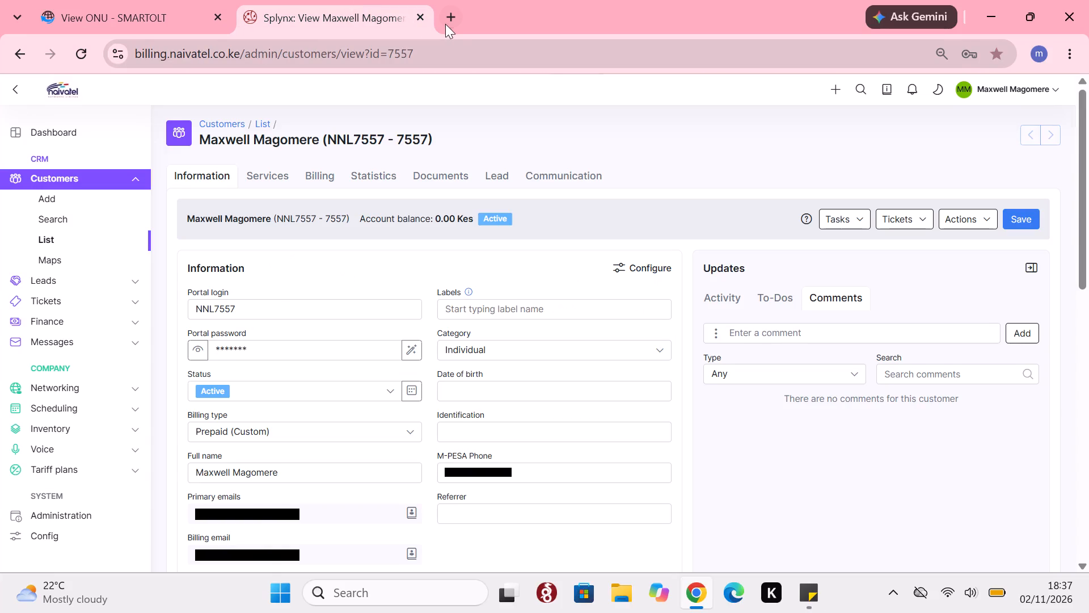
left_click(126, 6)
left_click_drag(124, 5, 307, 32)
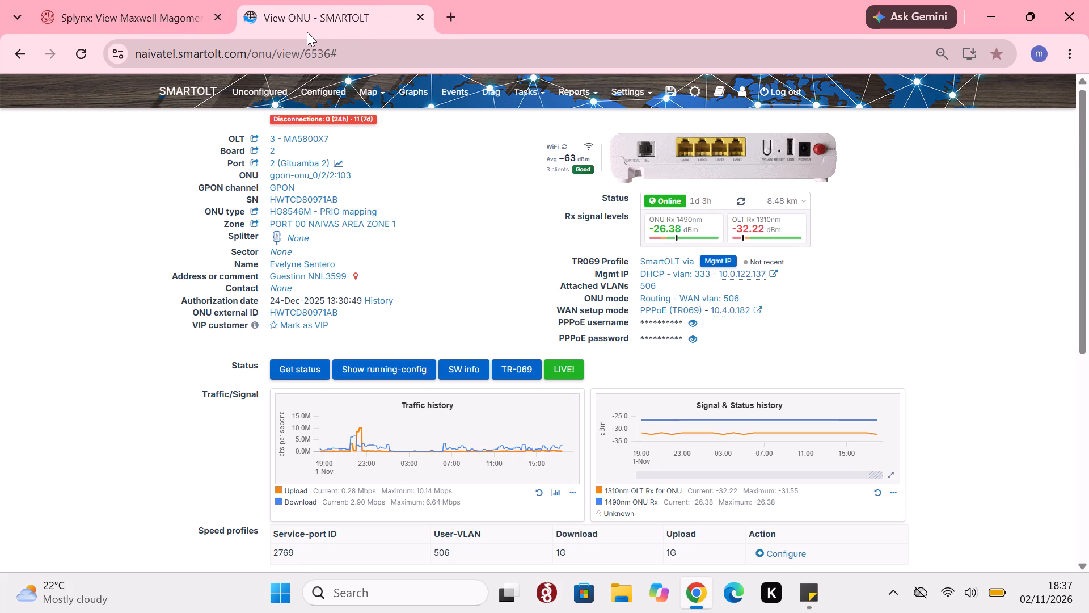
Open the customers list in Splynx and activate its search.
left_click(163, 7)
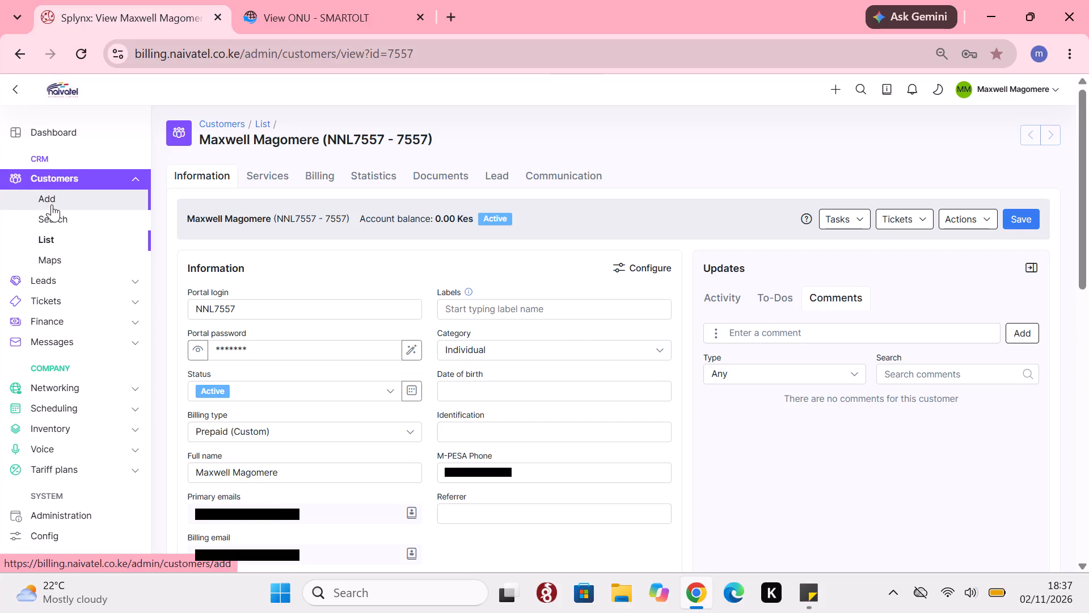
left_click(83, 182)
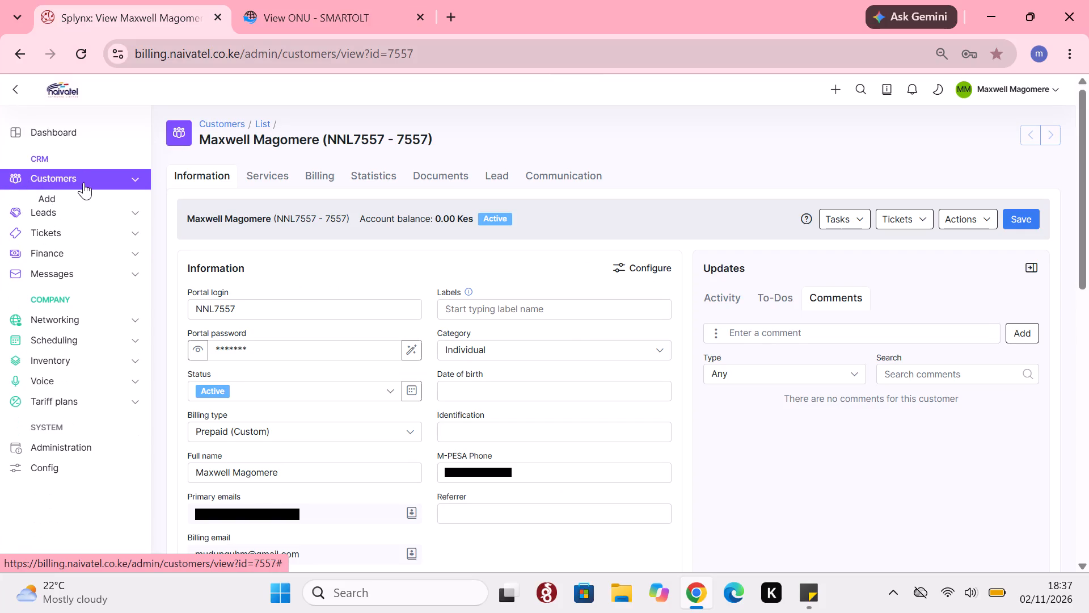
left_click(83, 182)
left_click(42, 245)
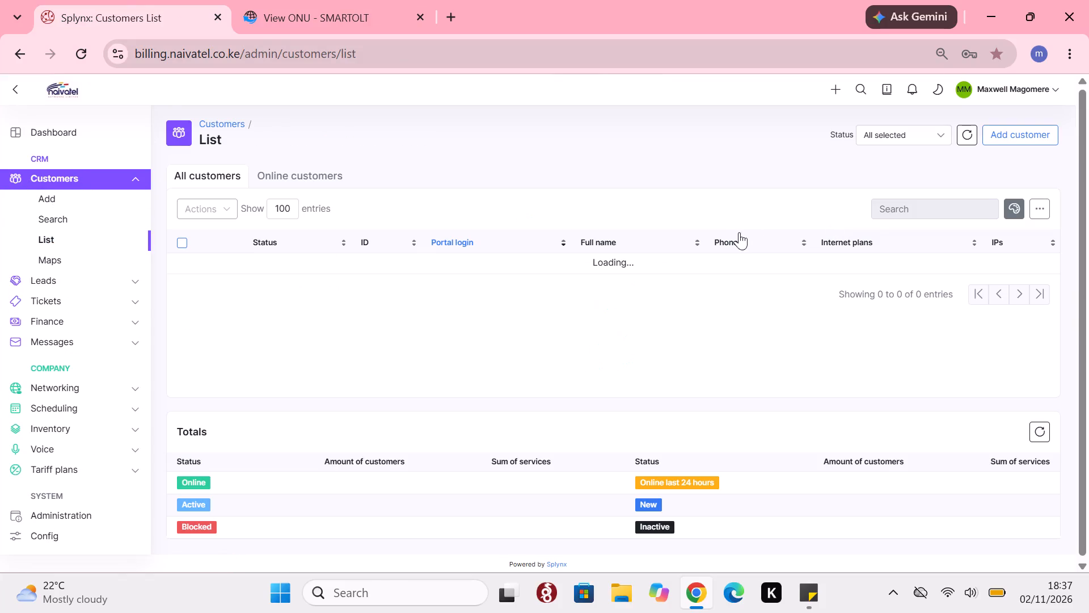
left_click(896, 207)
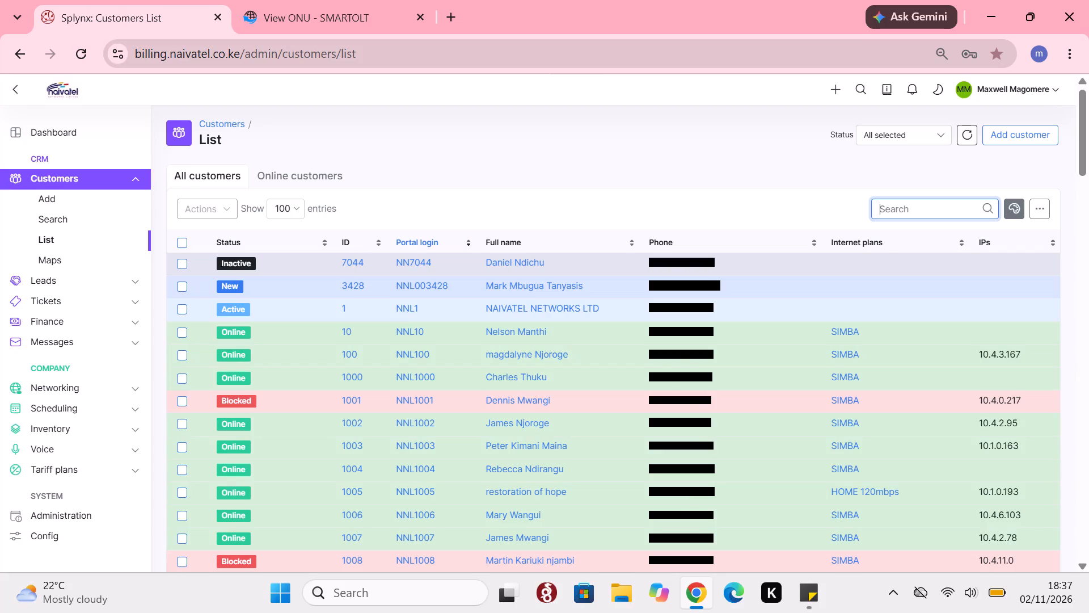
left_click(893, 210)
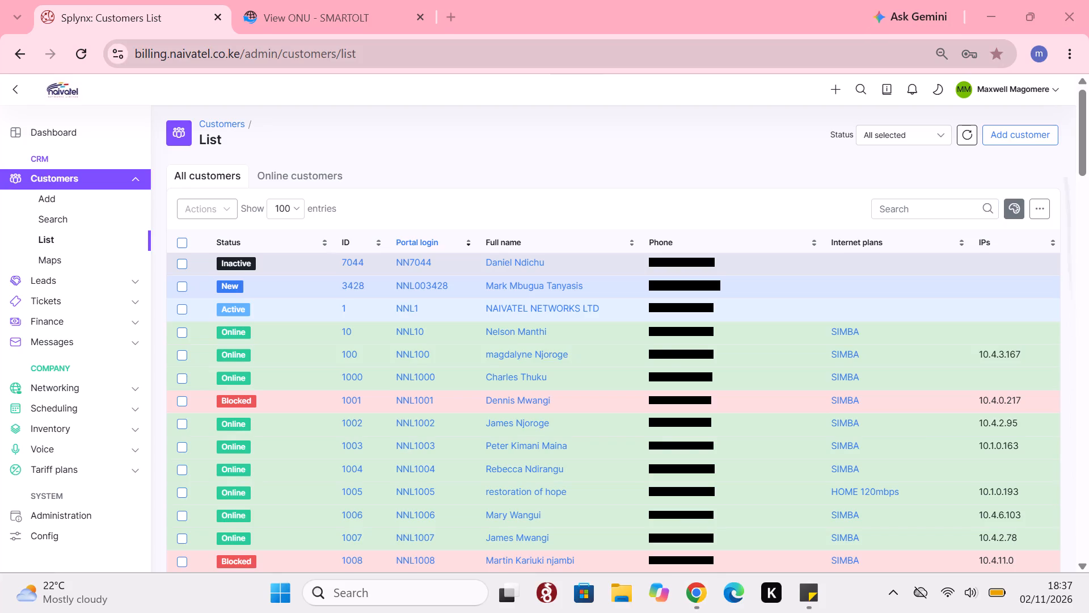
Reopen Chrome and load the bookmarked Splynx customer page and the SmartOLT ONU page side by side as two tabs.
left_click_drag(1001, 142, 999, 157)
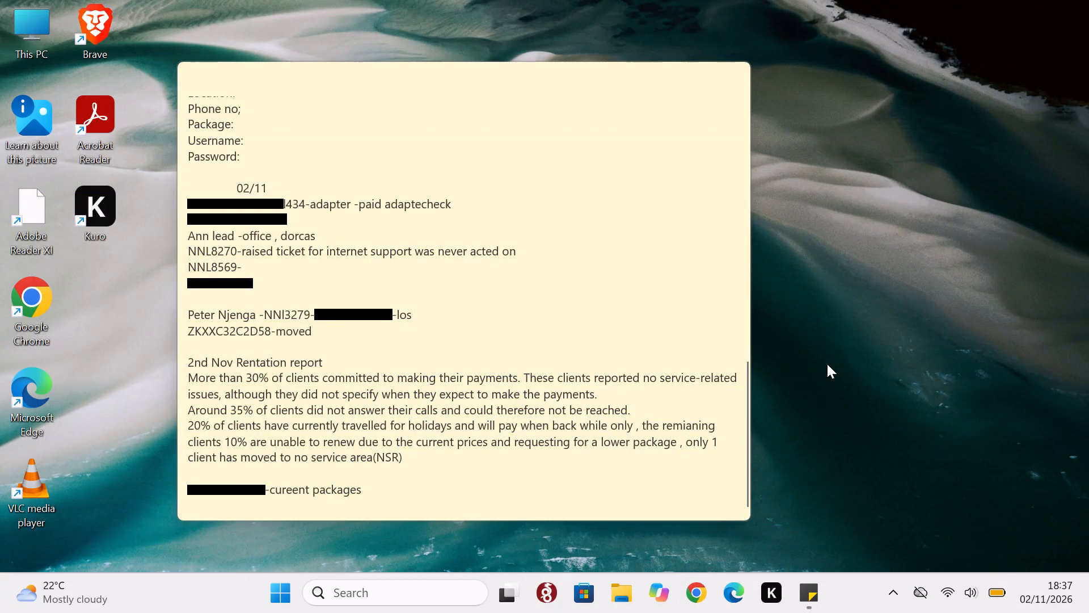
left_click(693, 604)
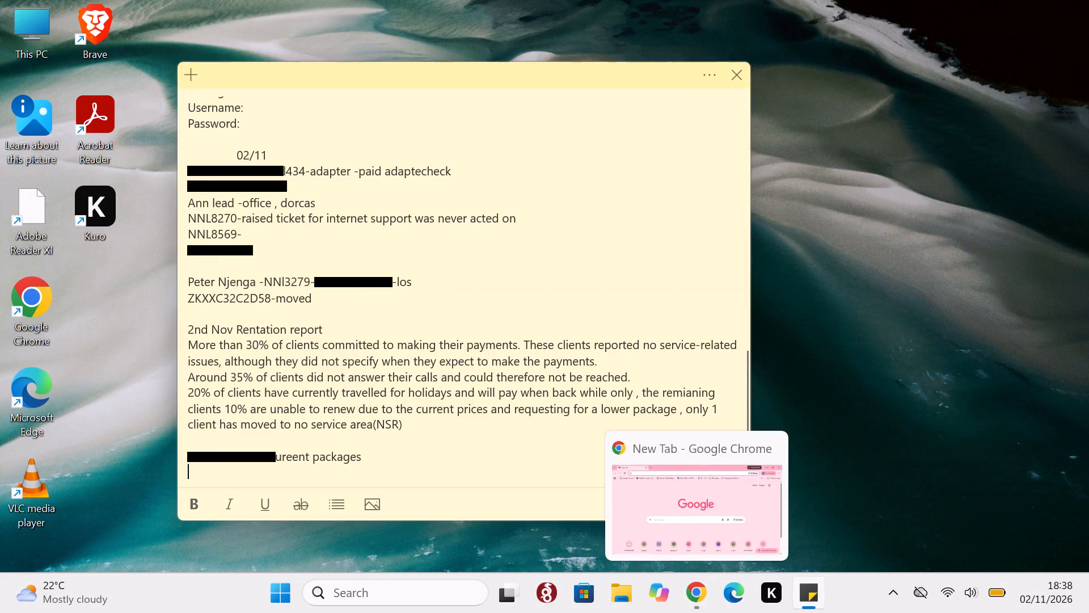
left_click(695, 593)
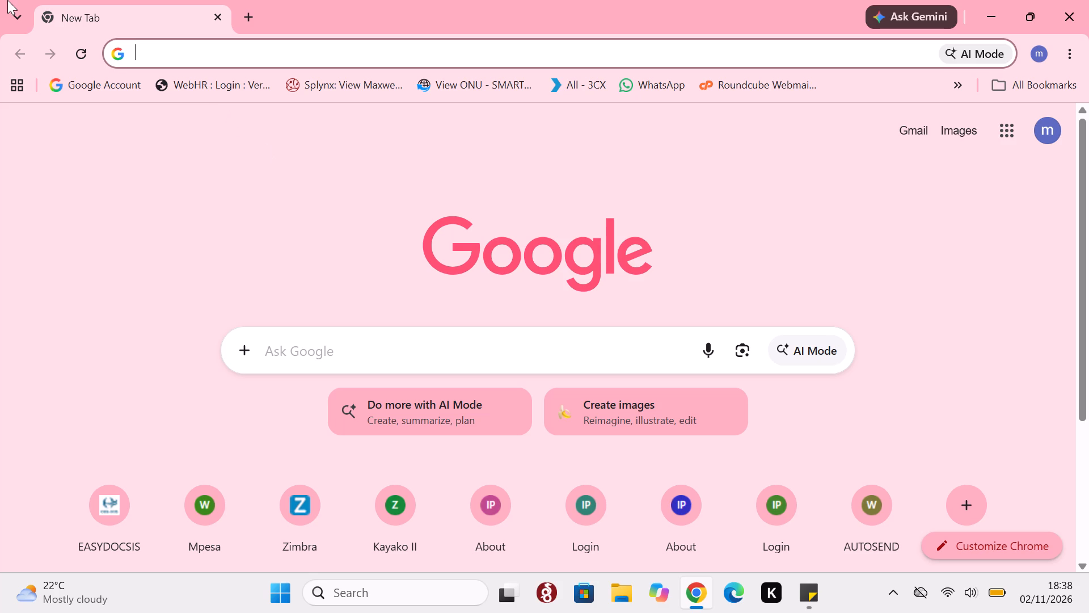
left_click(346, 72)
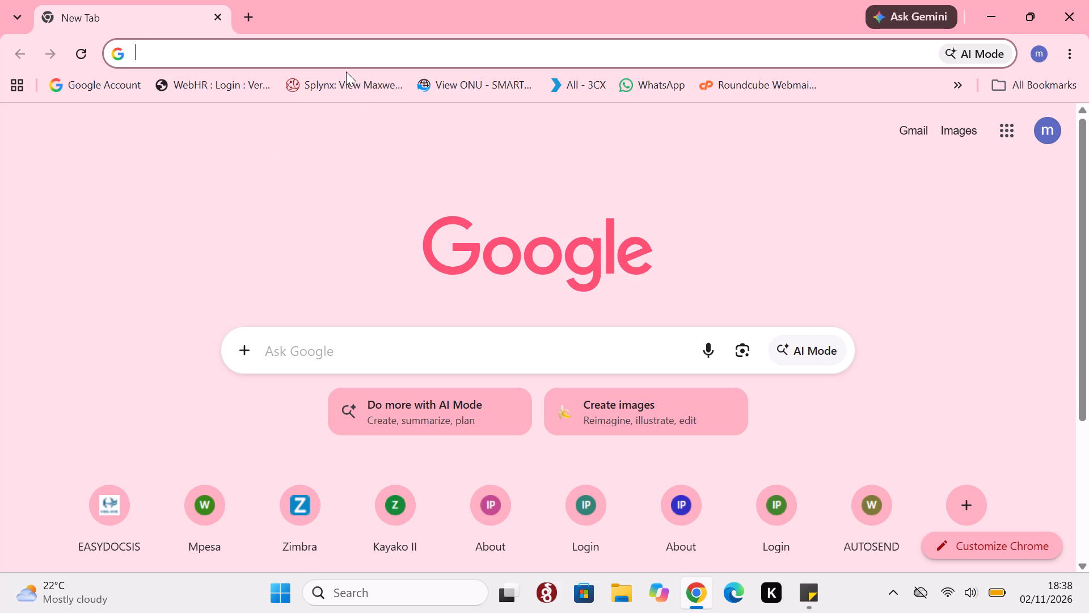
left_click(345, 83)
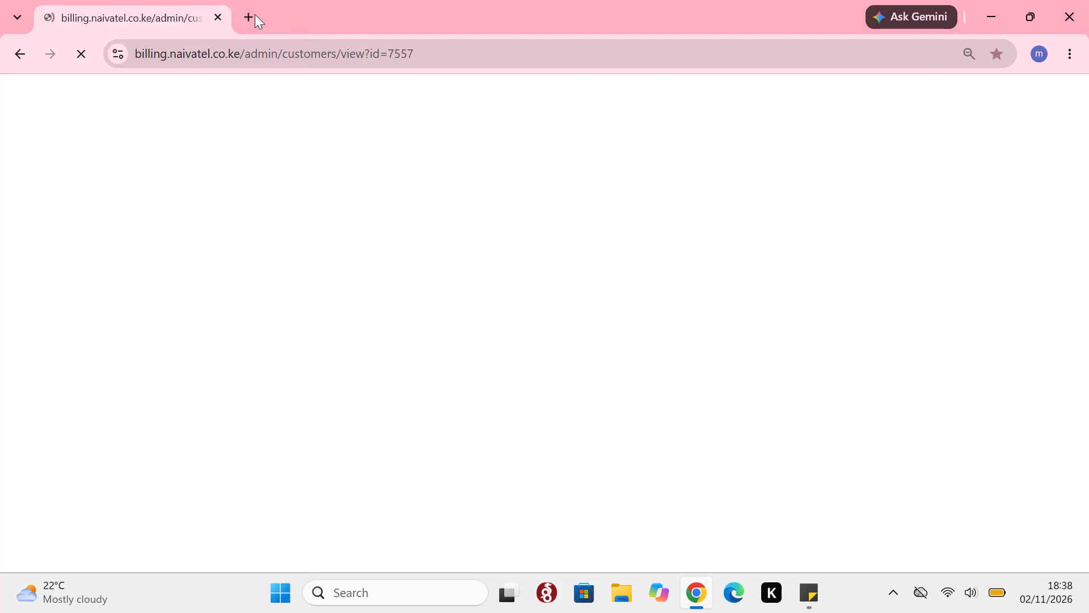
left_click(250, 12)
left_click(441, 94)
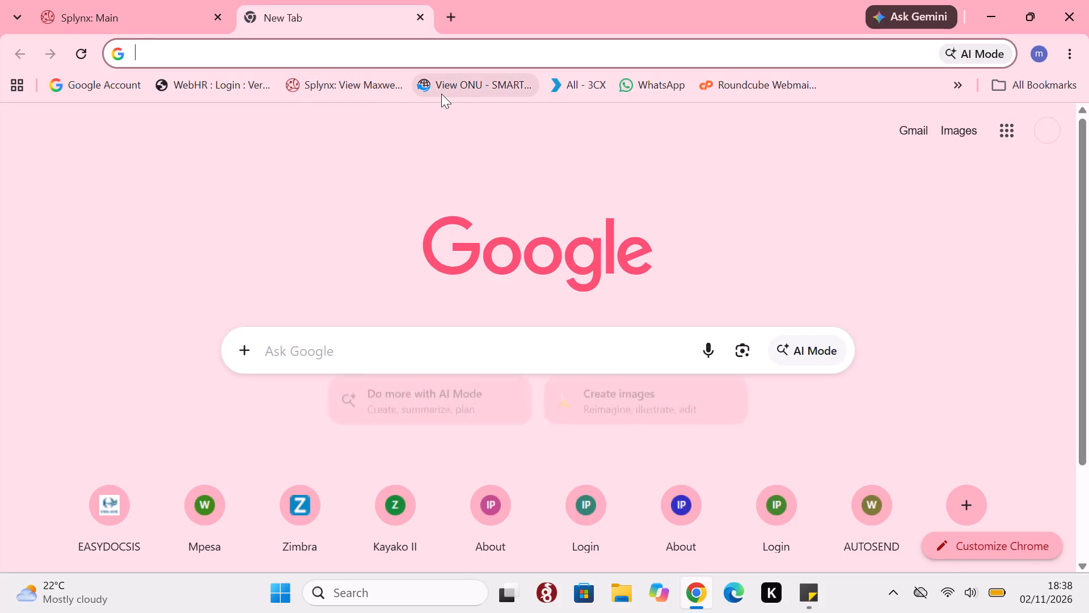
Open the full customers list in Splynx and activate its search.
left_click(147, 4)
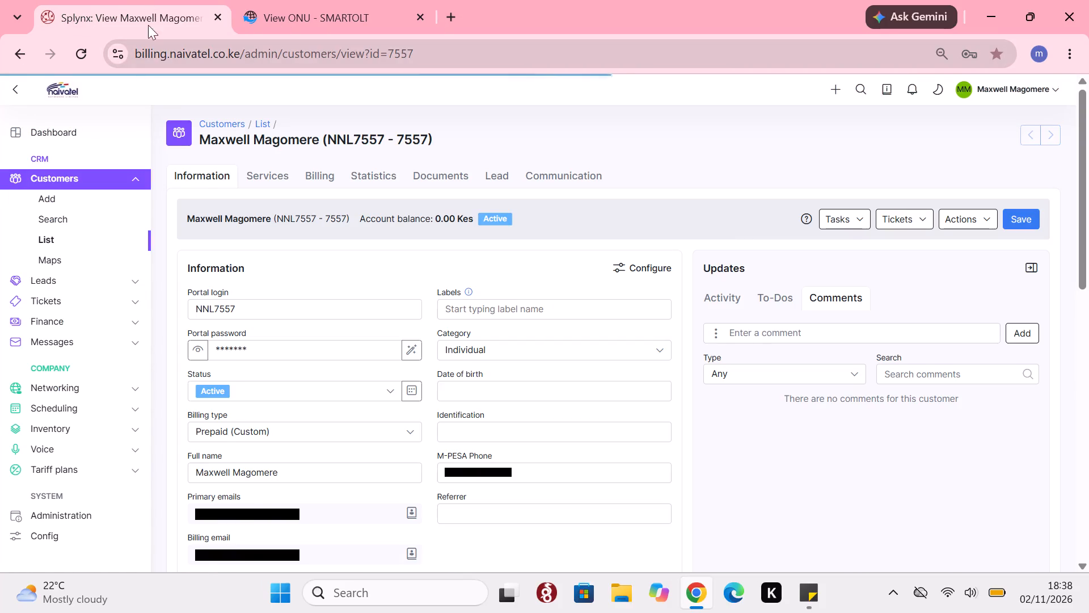
left_click(52, 238)
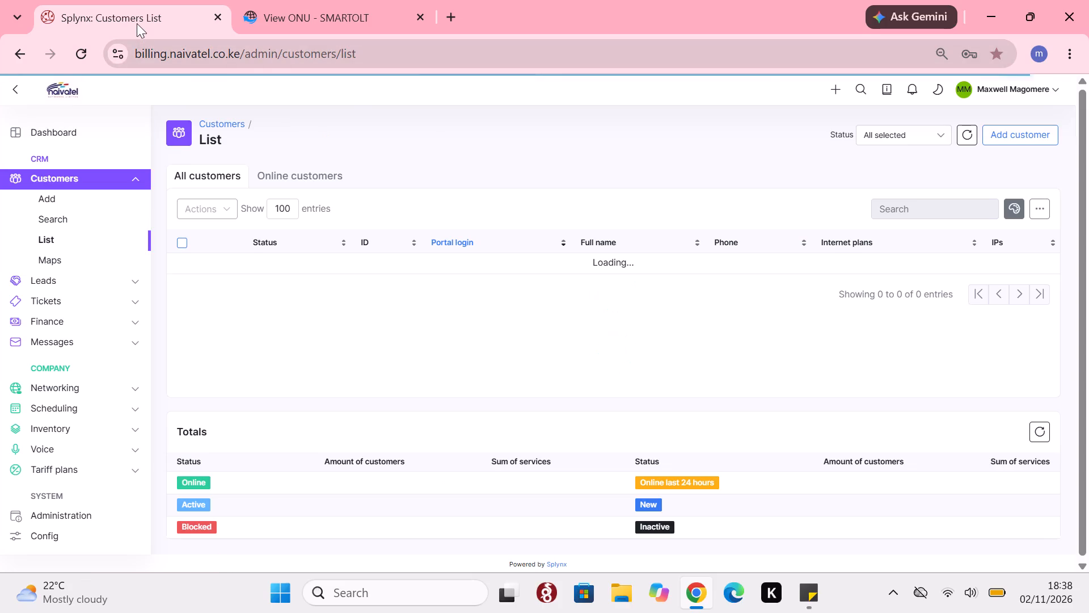
left_click(137, 23)
left_click(126, 14)
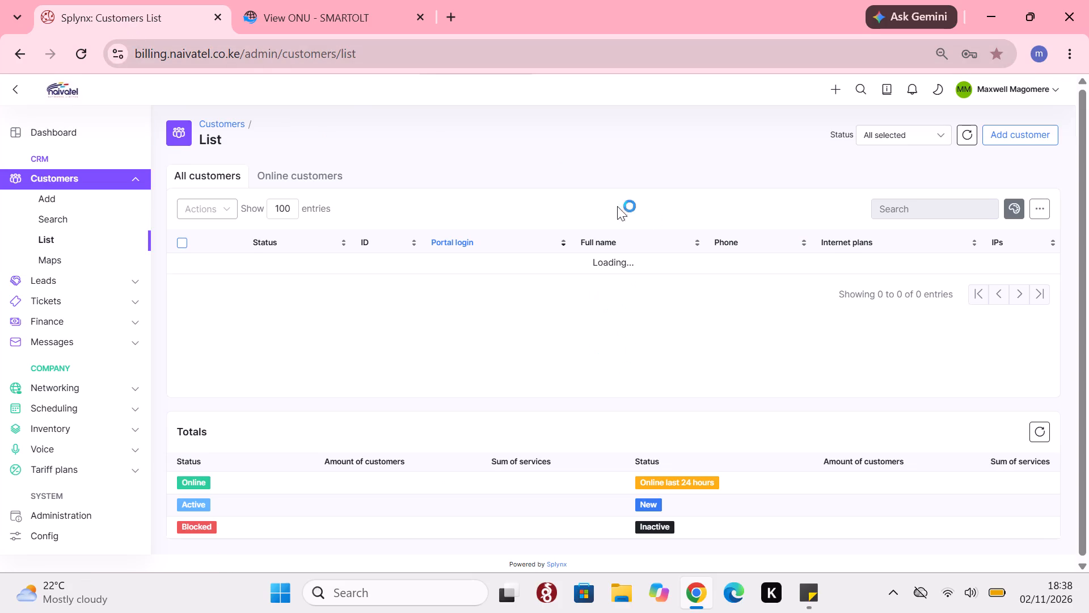
left_click(913, 211)
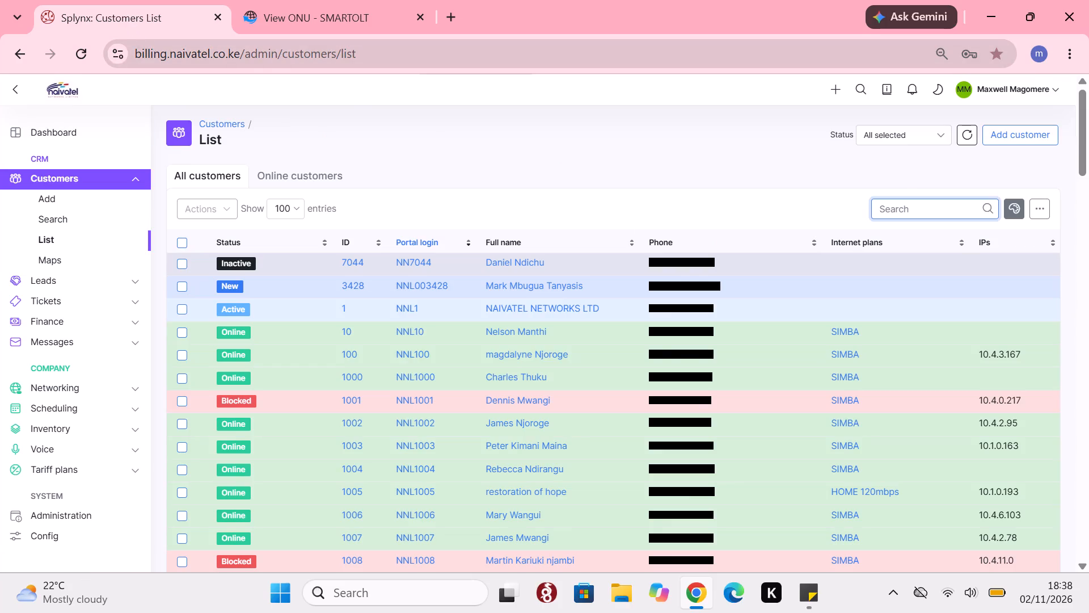
left_click(913, 211)
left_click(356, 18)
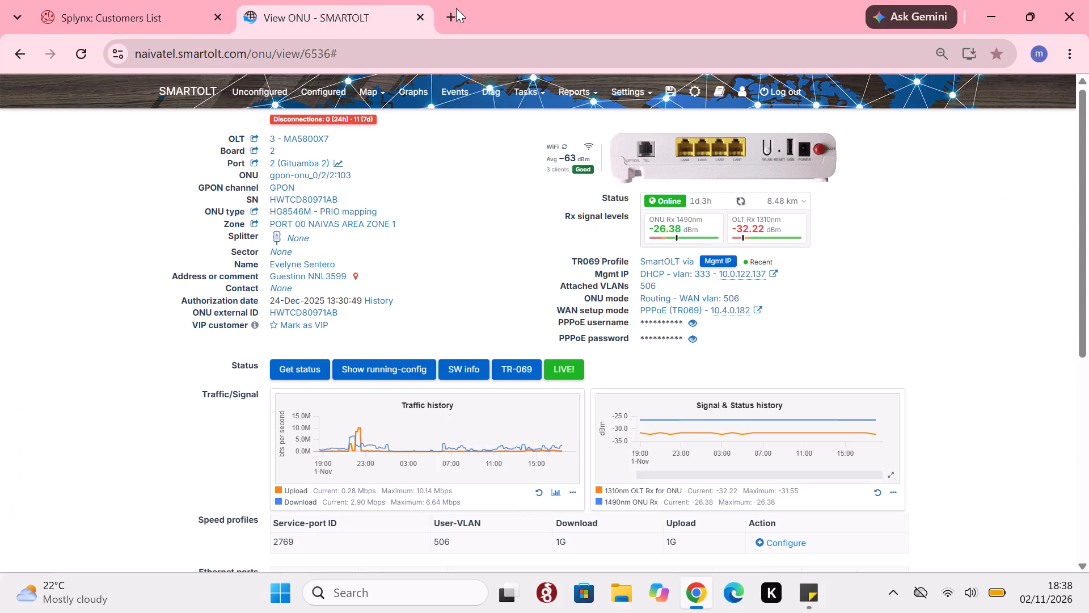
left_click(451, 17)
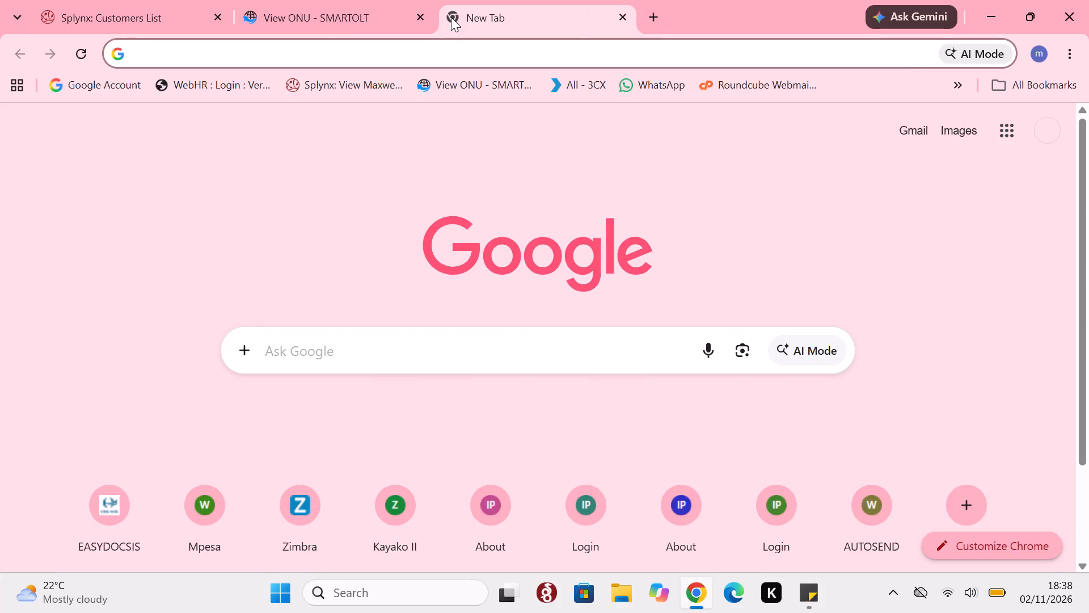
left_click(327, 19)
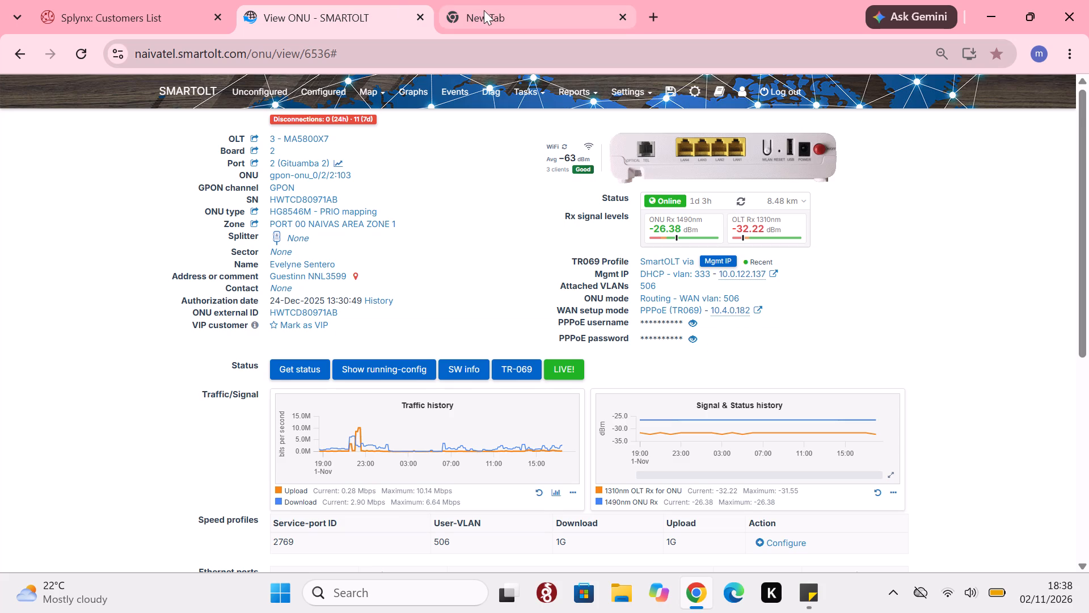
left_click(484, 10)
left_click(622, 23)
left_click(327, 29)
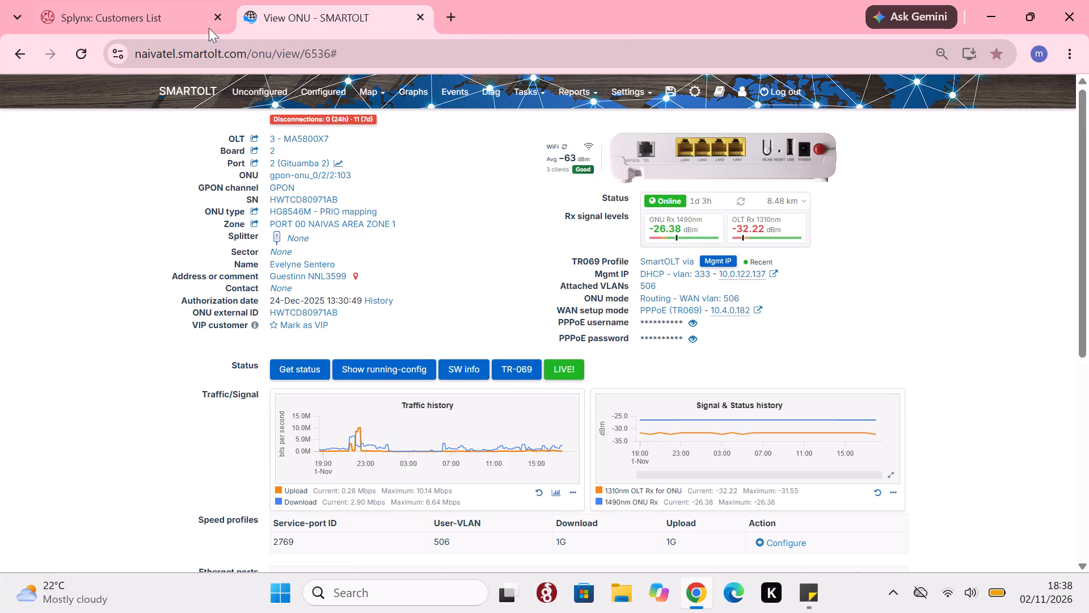
Search the Splynx customers list for the copied phone number, trimming three characters from its country-code prefix.
left_click(151, 15)
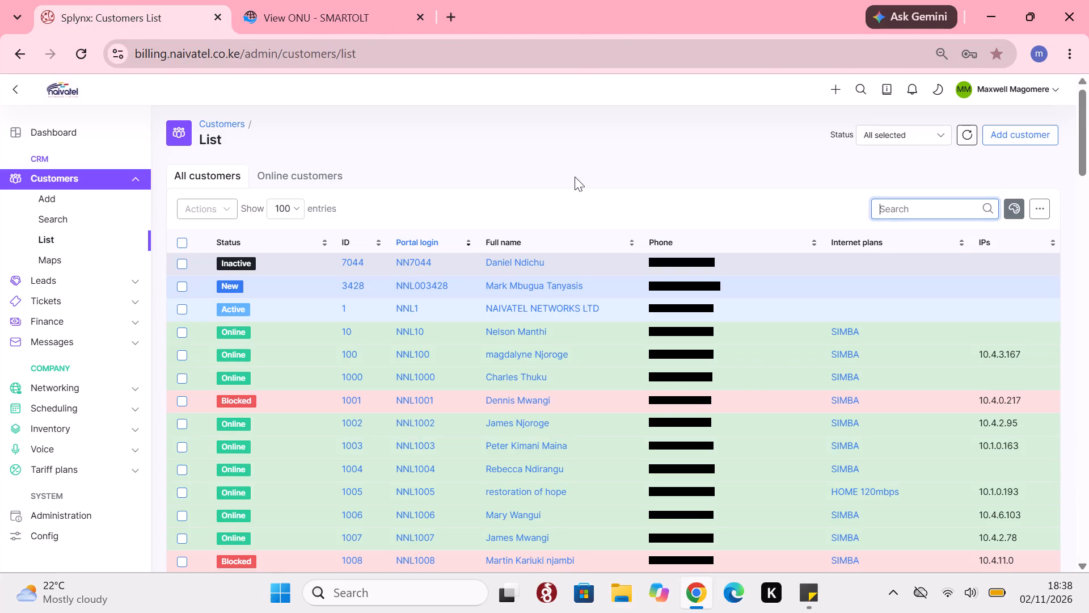
left_click(922, 216)
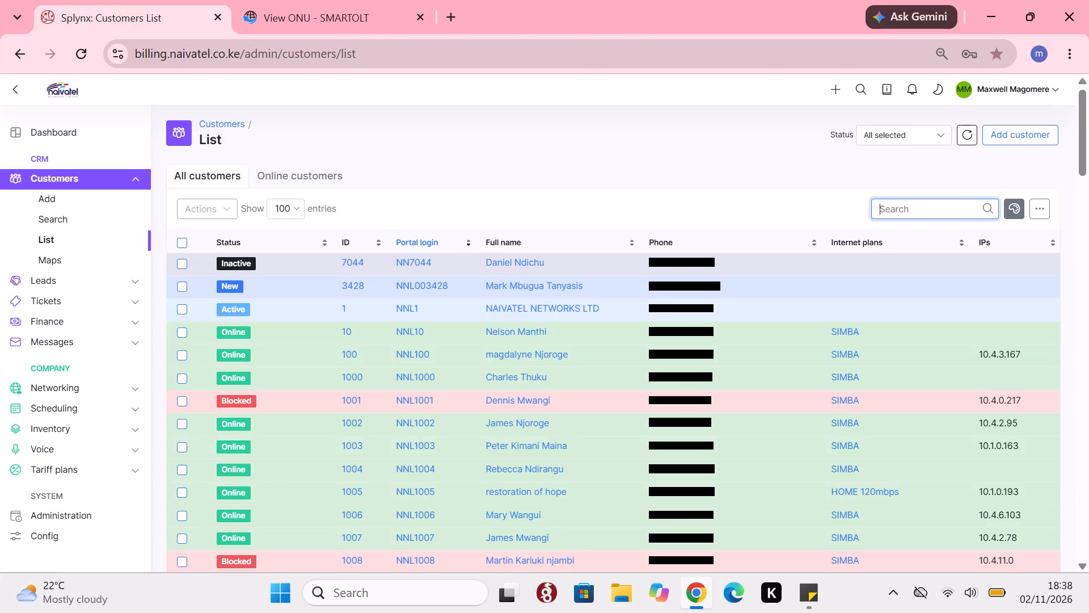
left_click(917, 211)
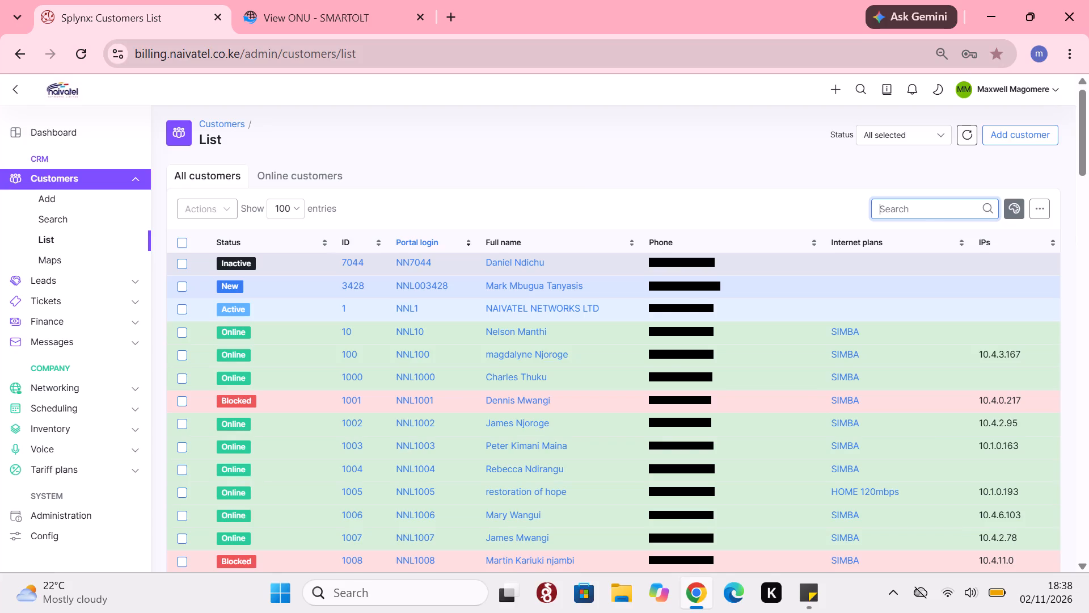
right_click(917, 211)
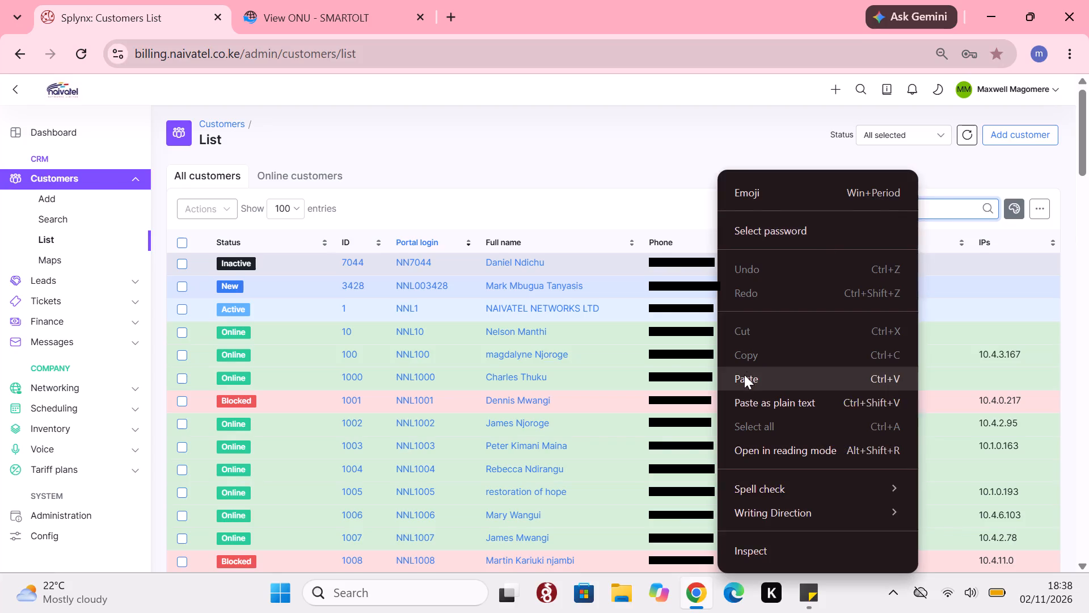
left_click(744, 378)
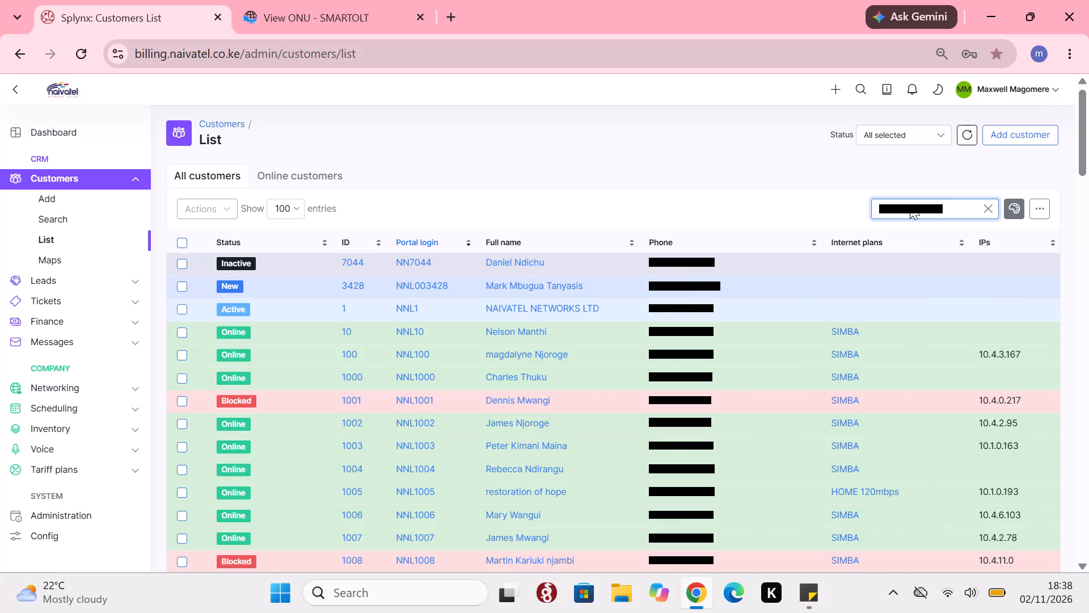
left_click(897, 213)
key("BackSpace")
key("BackSpace")
key("BackSpace")
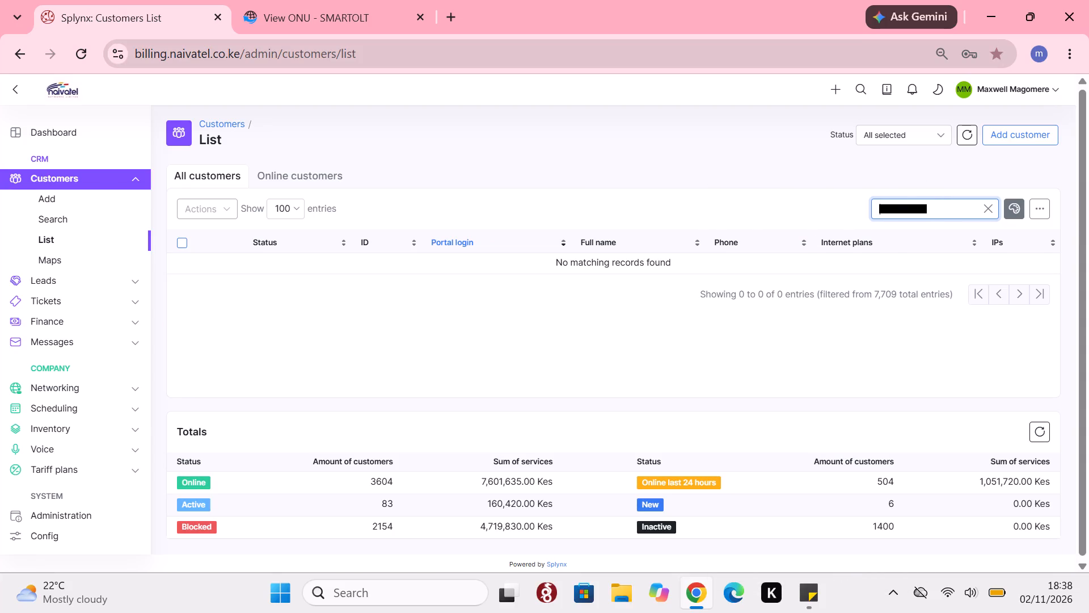
Retry the Splynx customer search with the phone number's prefix changed to a leading 0 and with that 0 removed.
key("BackSpace")
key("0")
key("BackSpace")
Return to the ONU details page in SmartOLT.
left_click(306, 20)
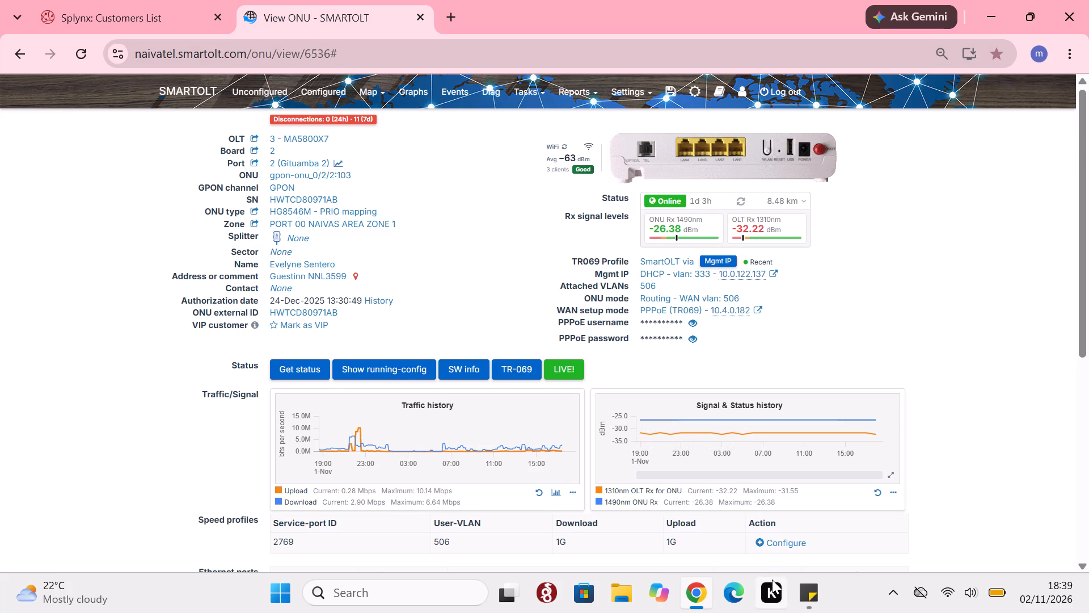
Open Microsoft Edge and look up WhatsApp from the address bar with the text "wats".
left_click(738, 589)
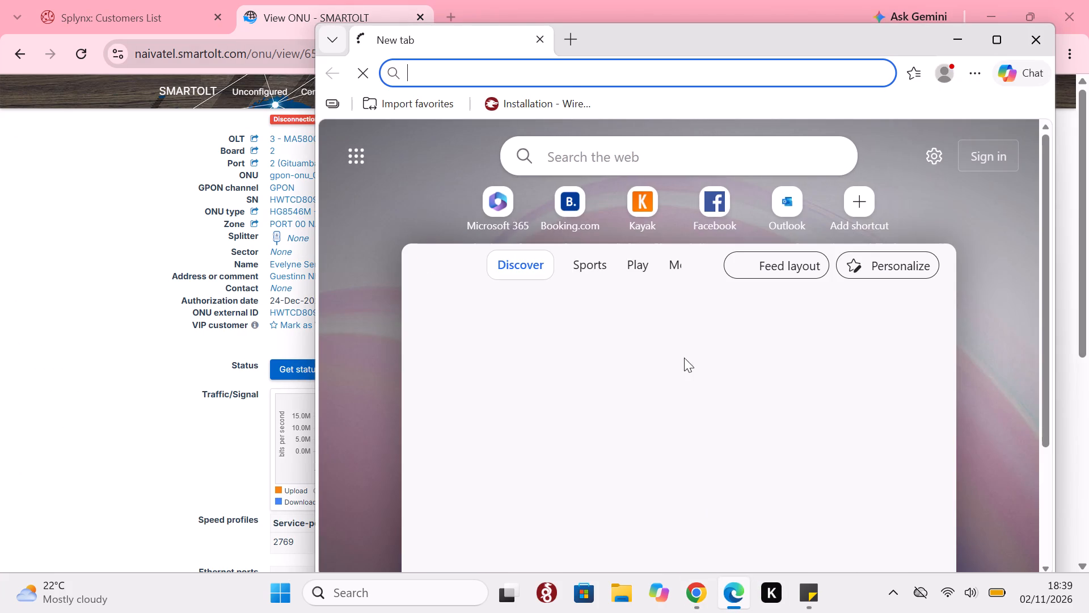
left_click(550, 69)
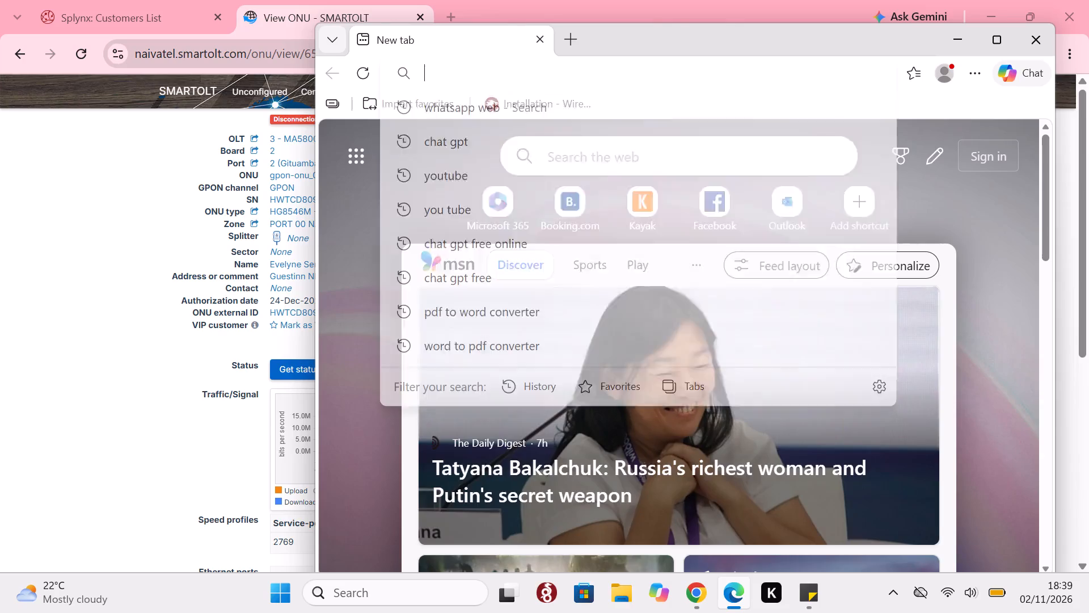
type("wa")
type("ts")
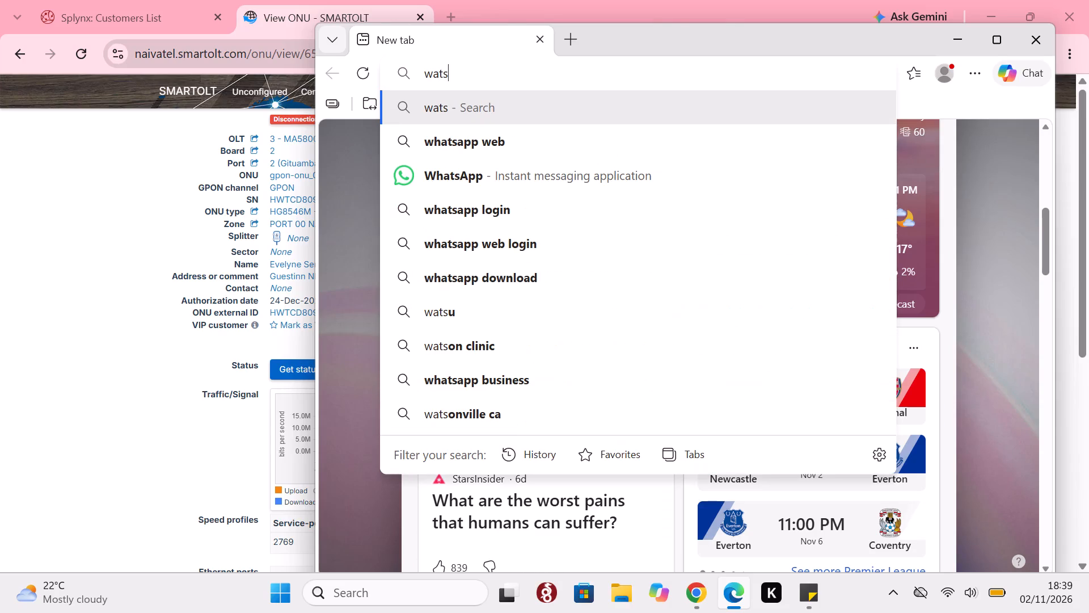
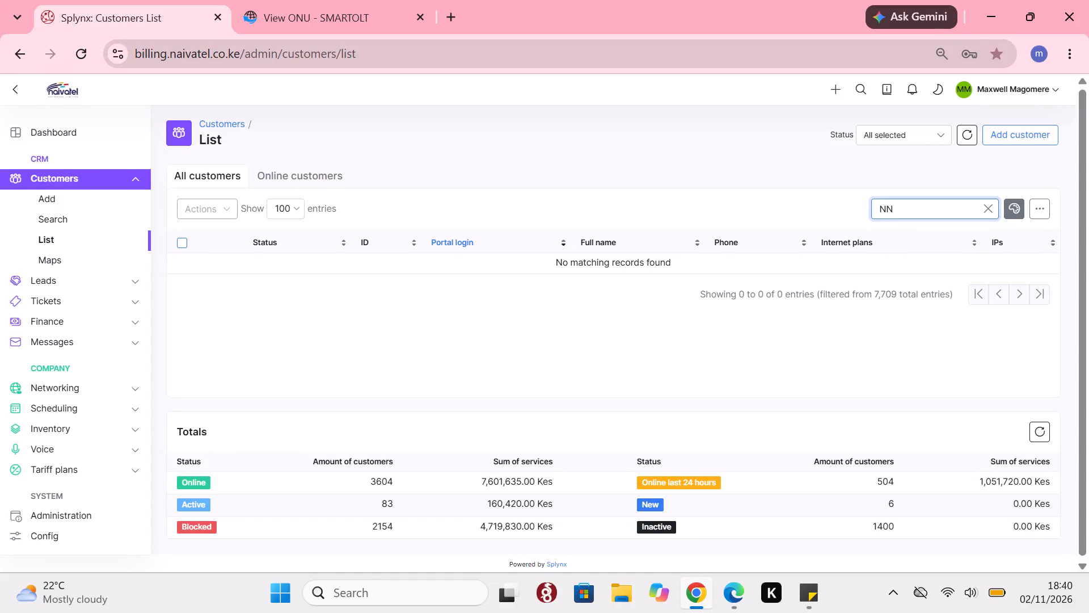
Complete the customers list search term as NNL.
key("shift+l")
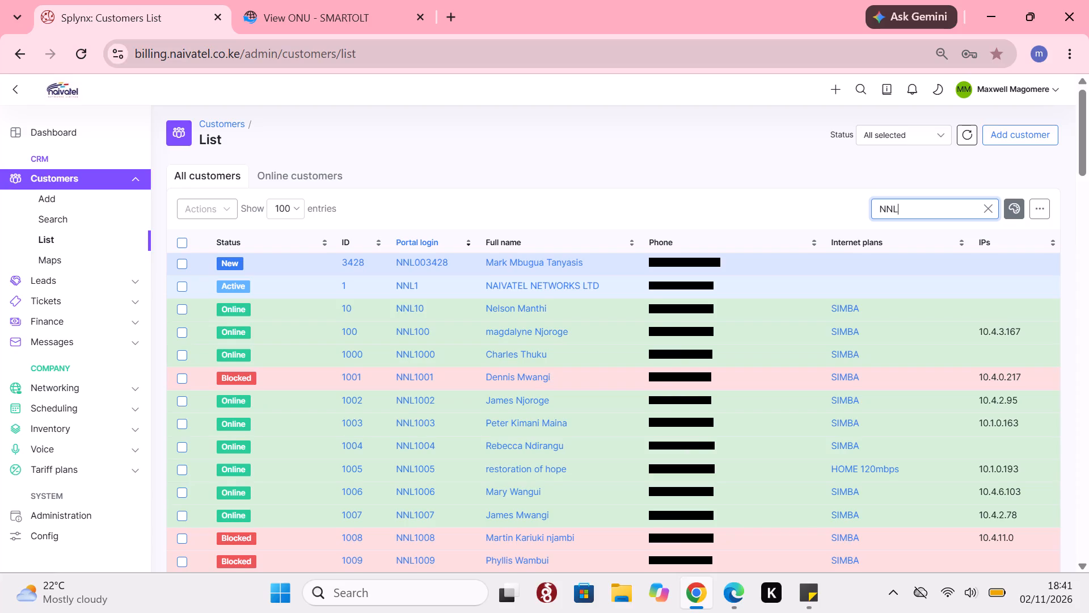
Clear the search term in the customers list and search for 723 instead.
key("BackSpace")
key("BackSpace")
key("BackSpace")
key("BackSpace")
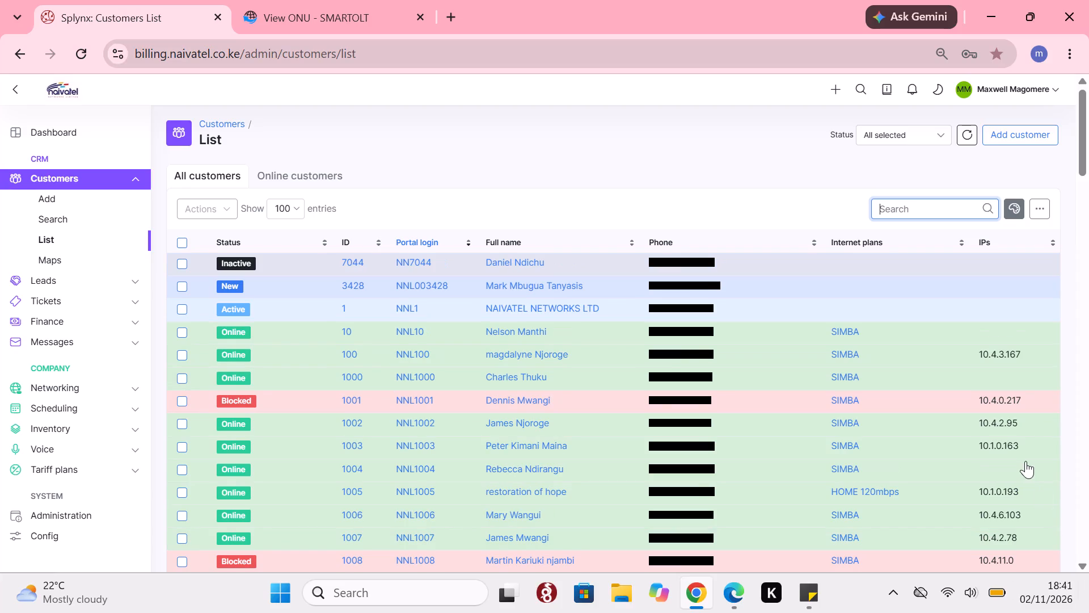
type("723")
Continue the customers list search with further digits of the caller's phone number and open the matching customer's record.
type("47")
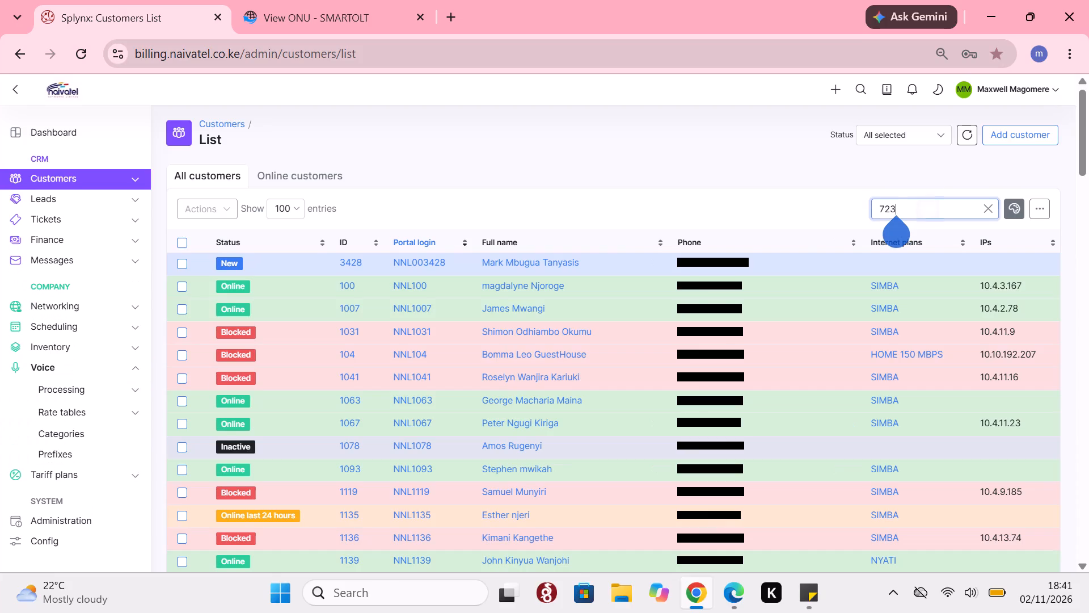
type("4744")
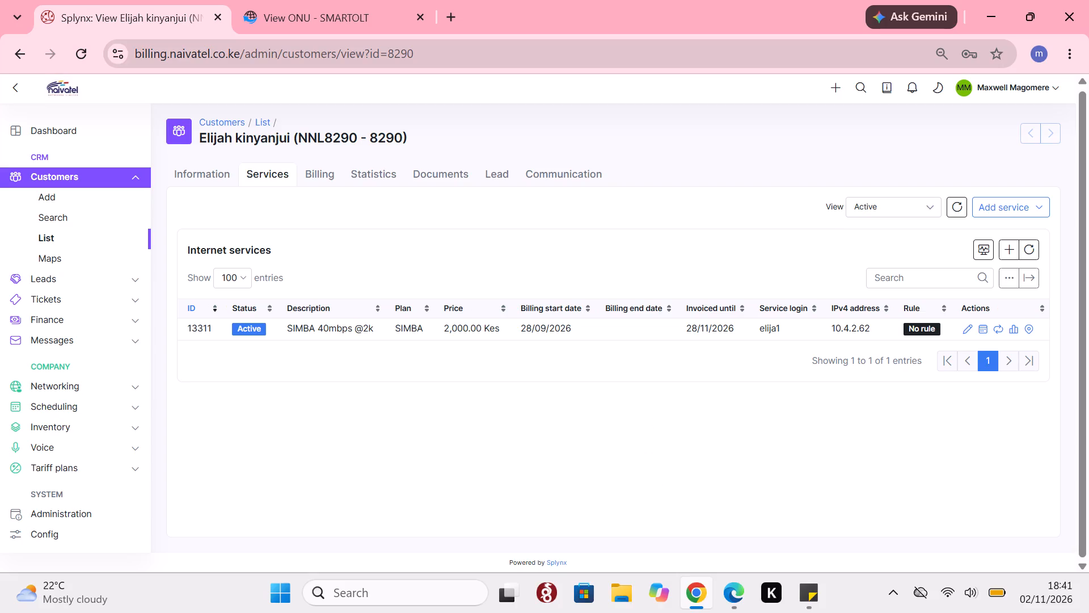
left_click(1088, 360)
Review the customer's billing configuration and return to the customer's internet services.
left_click(210, 166)
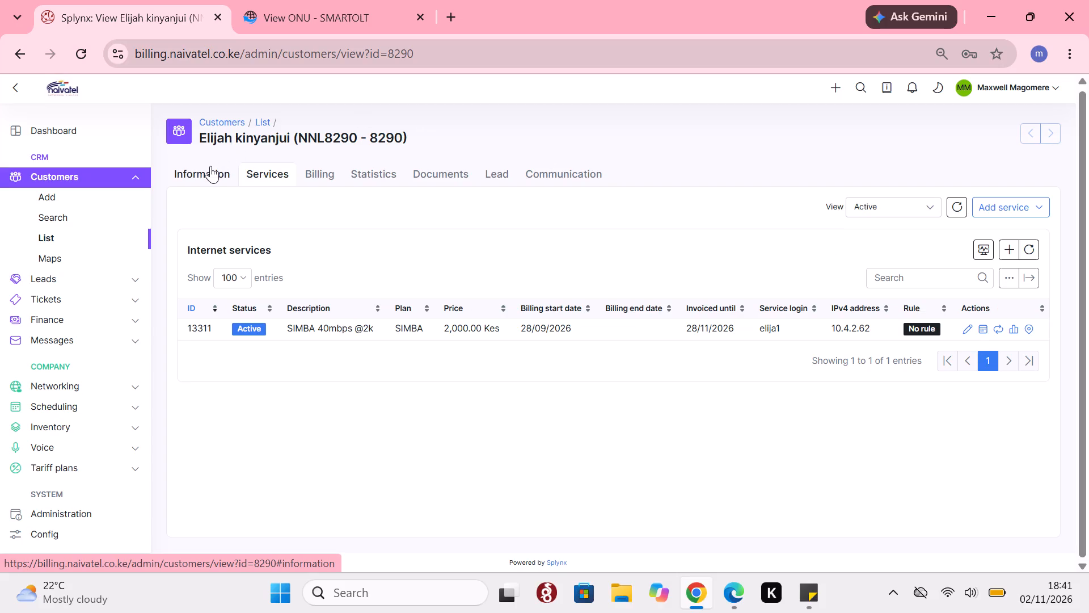
left_click(312, 180)
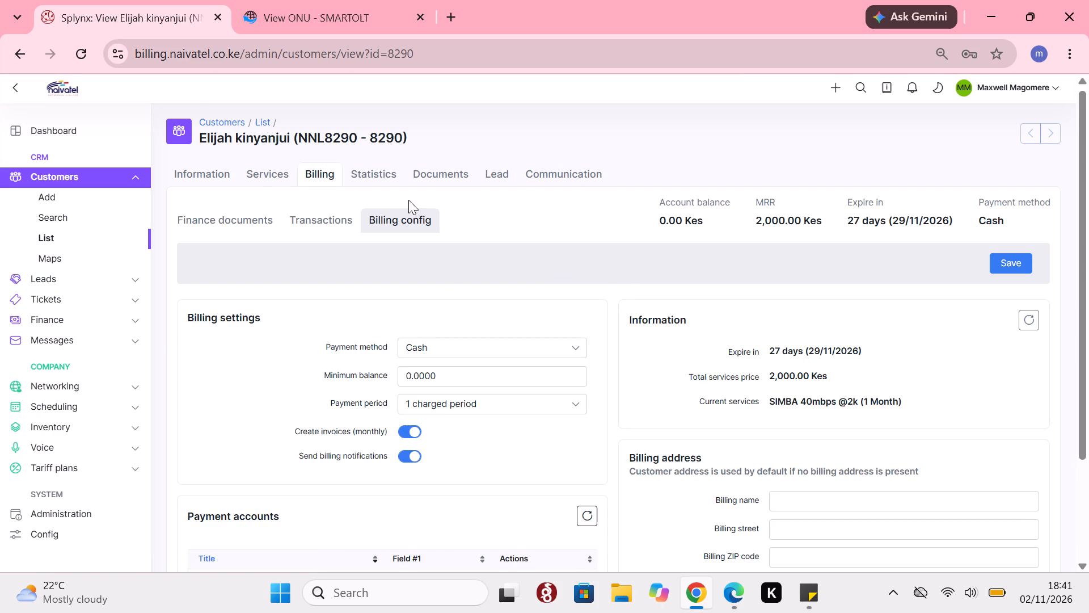
left_click(277, 173)
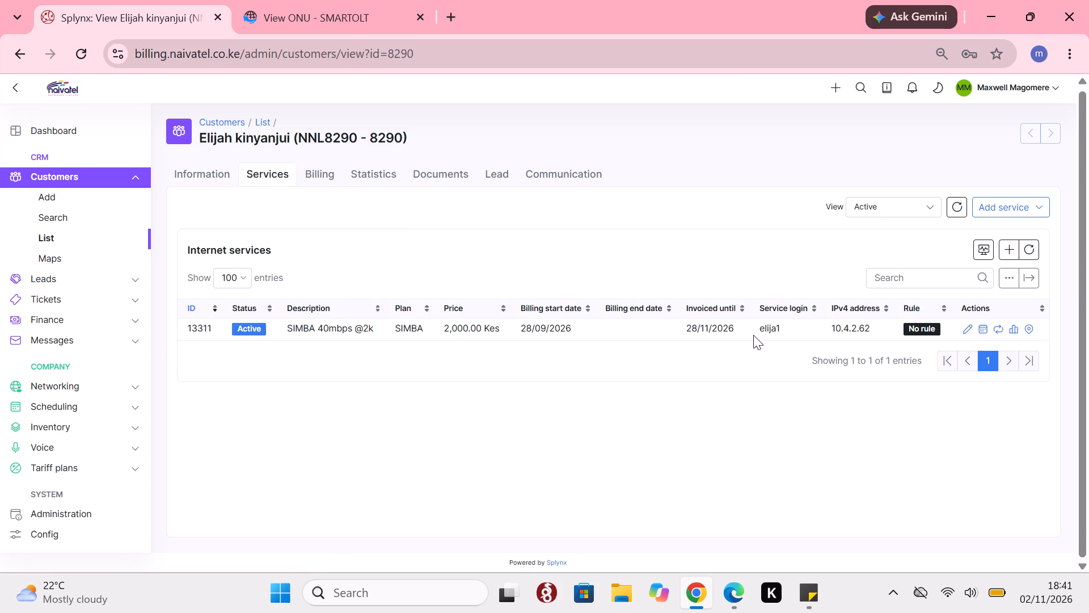
Copy the customer's service login, search SmartOLT's configured ONUs for it and open the matching ONU's details.
double_click(766, 328)
right_click(766, 328)
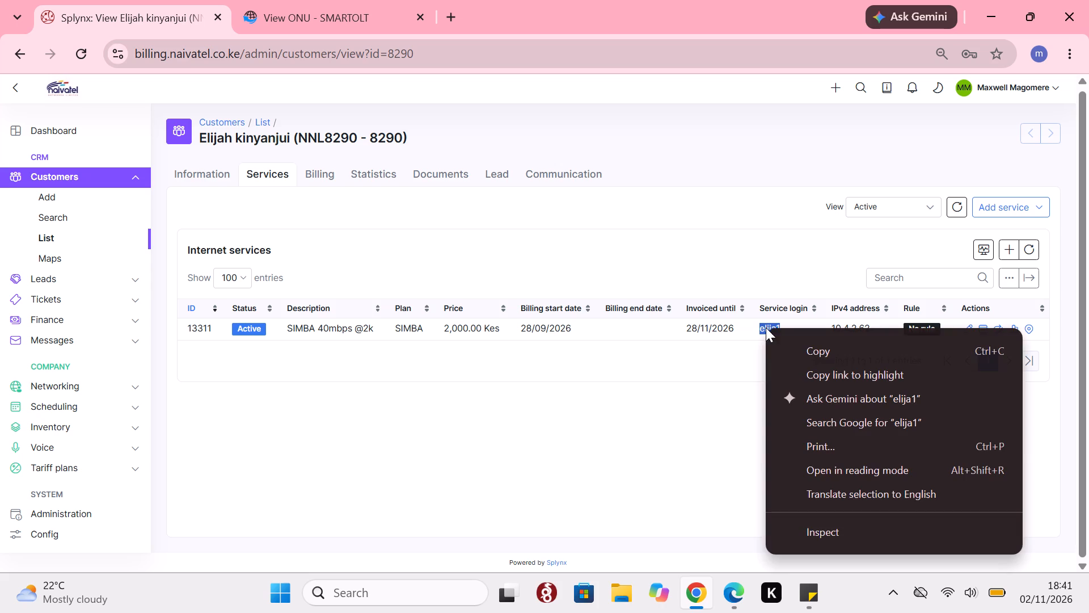
left_click(832, 360)
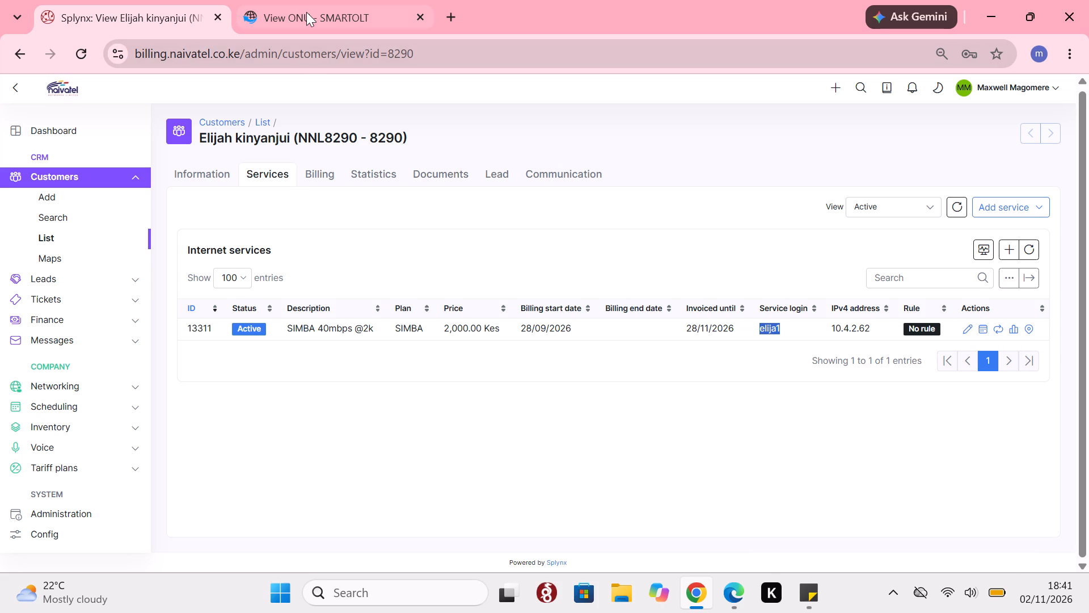
left_click(306, 12)
left_click(322, 89)
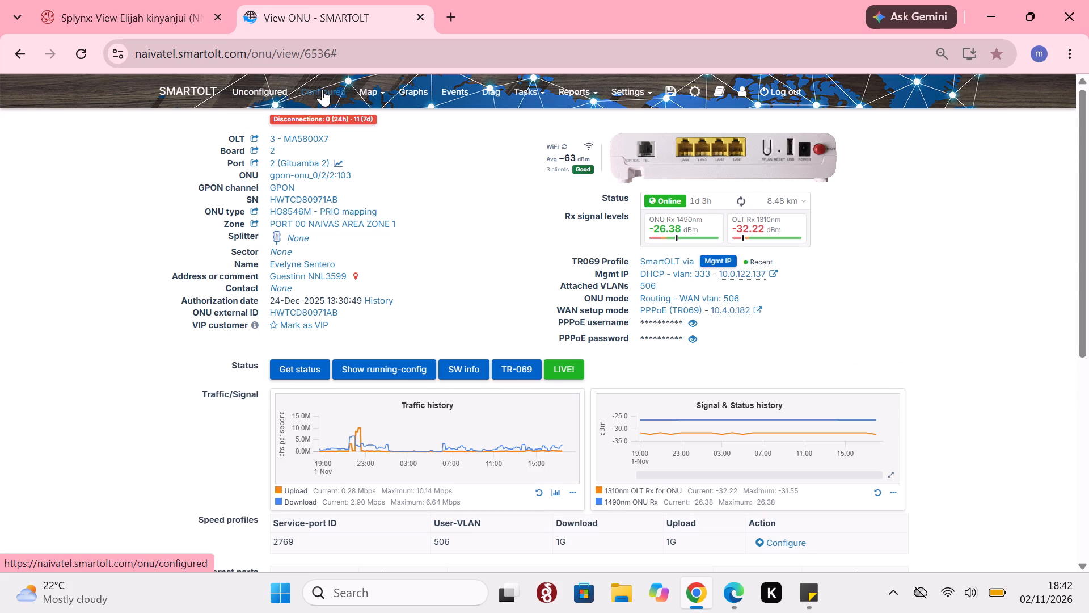
right_click(260, 126)
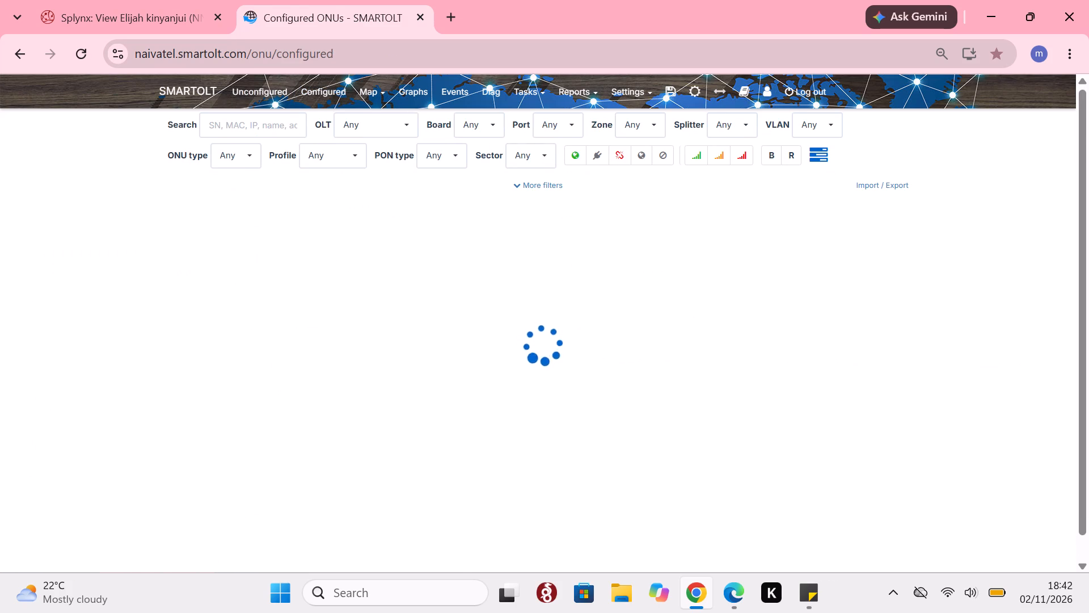
left_click(309, 345)
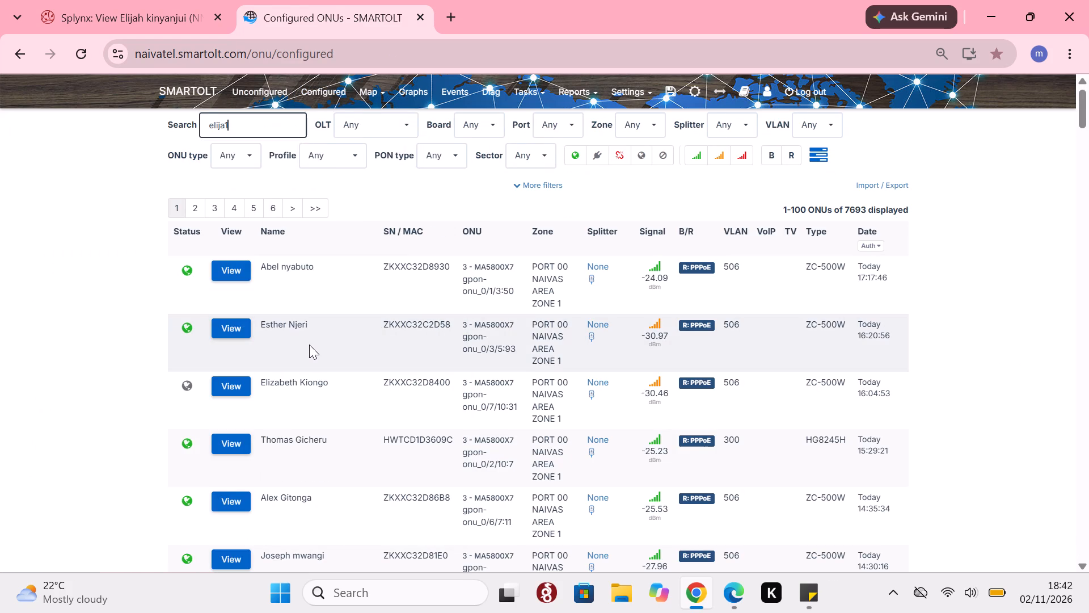
key("Return")
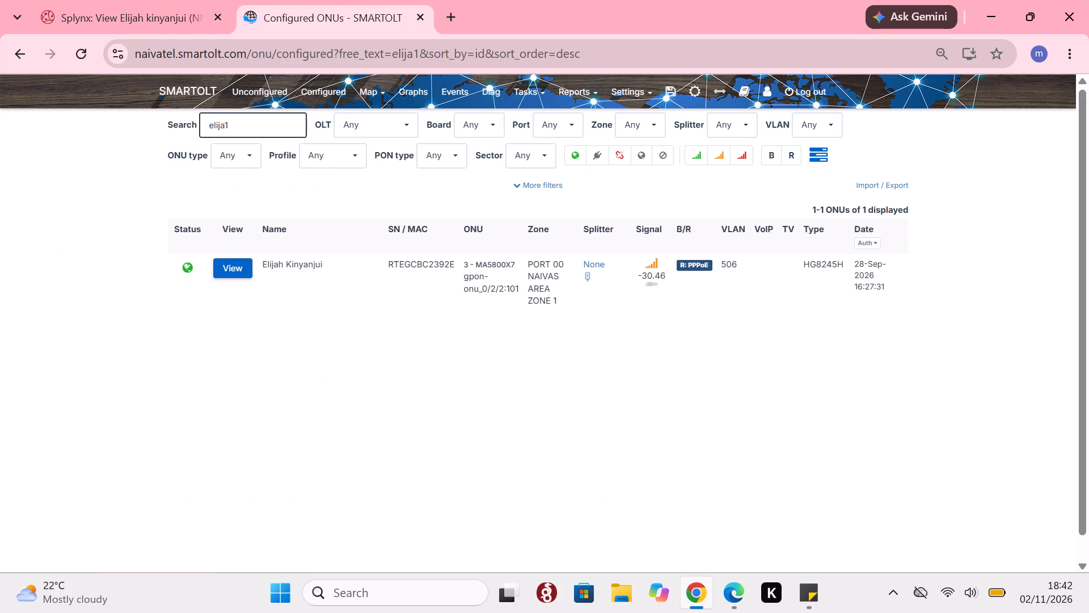
left_click(226, 272)
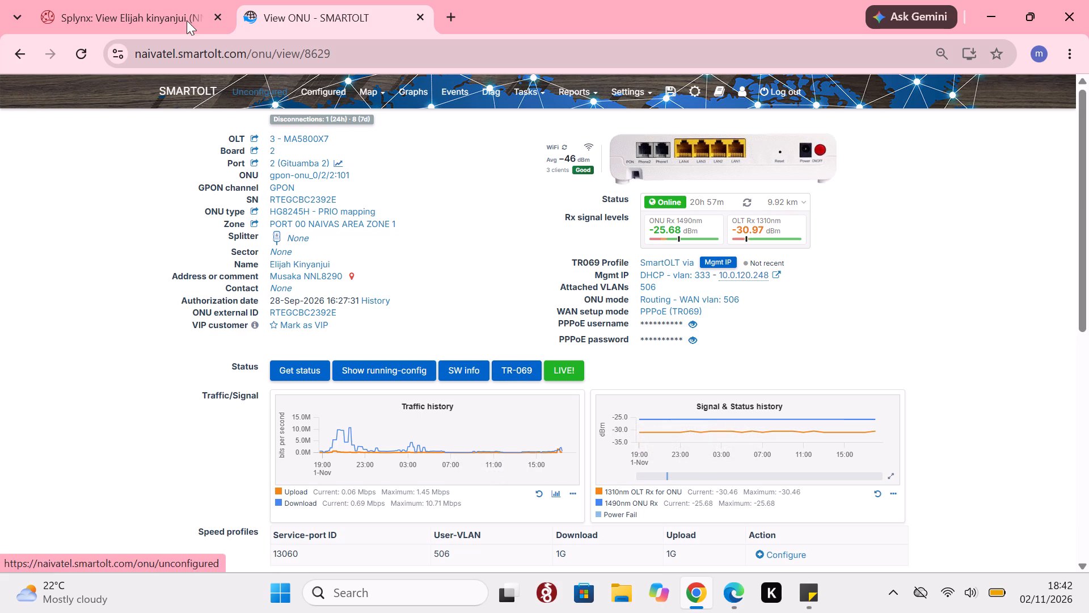
Recheck the customer's services in Splynx and search SmartOLT's configured ONUs again for the copied service login.
left_click(169, 16)
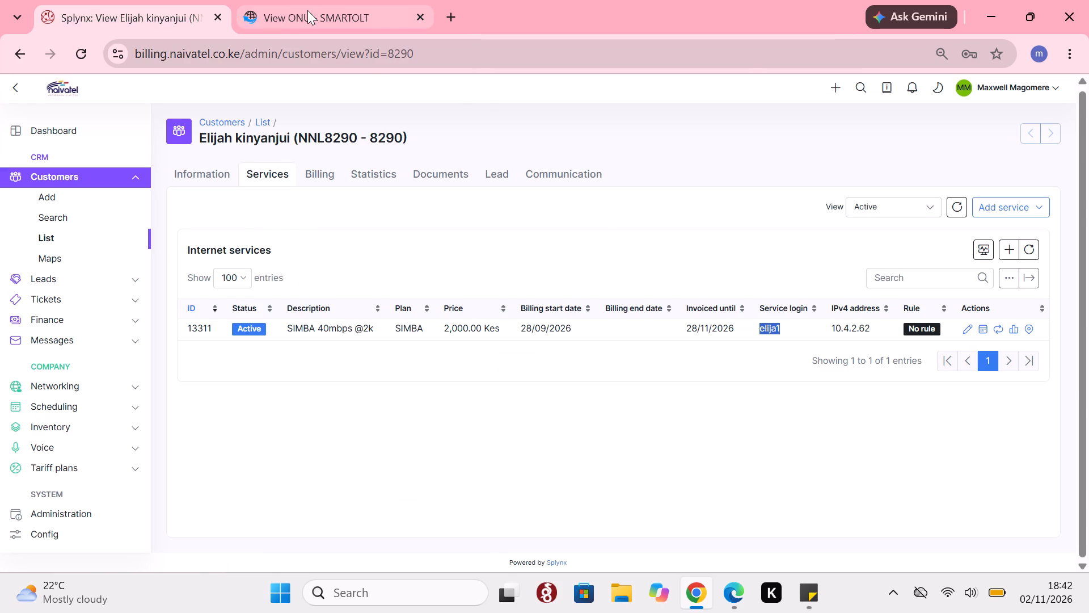
left_click(307, 10)
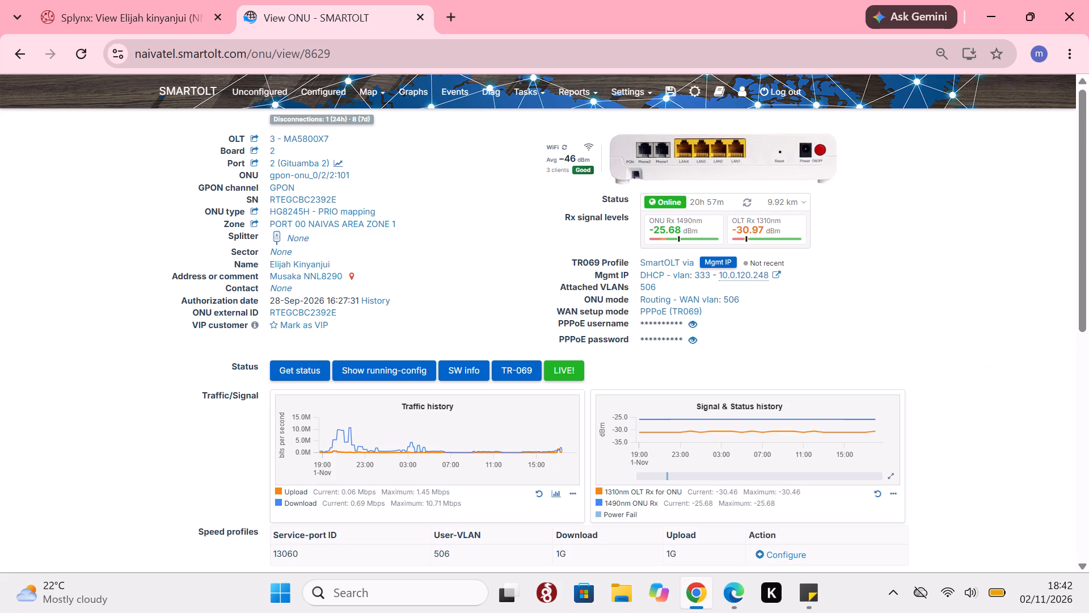
left_click(331, 87)
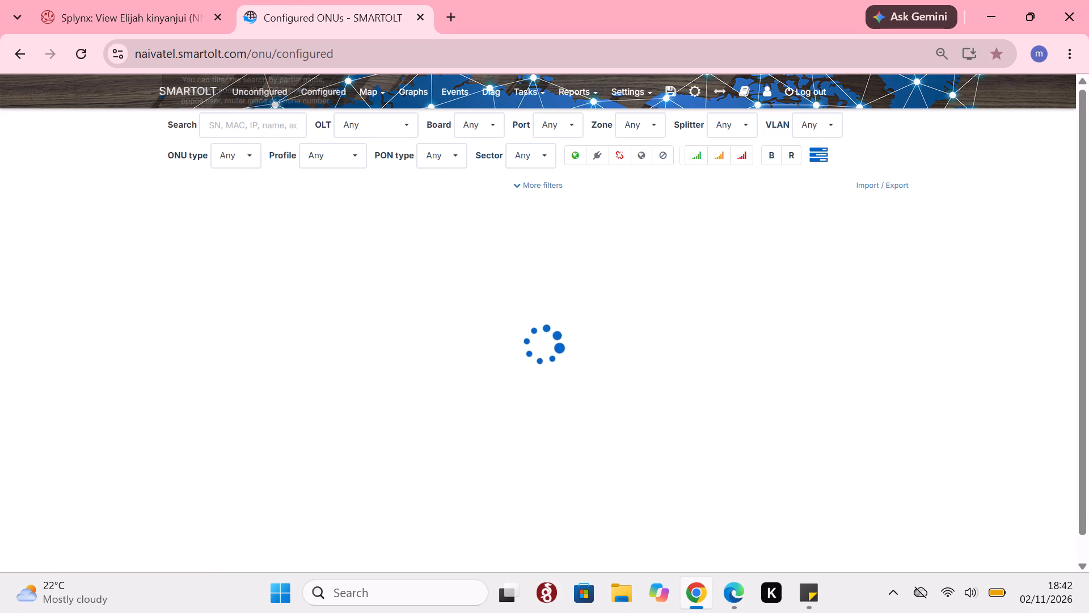
right_click(275, 125)
left_click(340, 330)
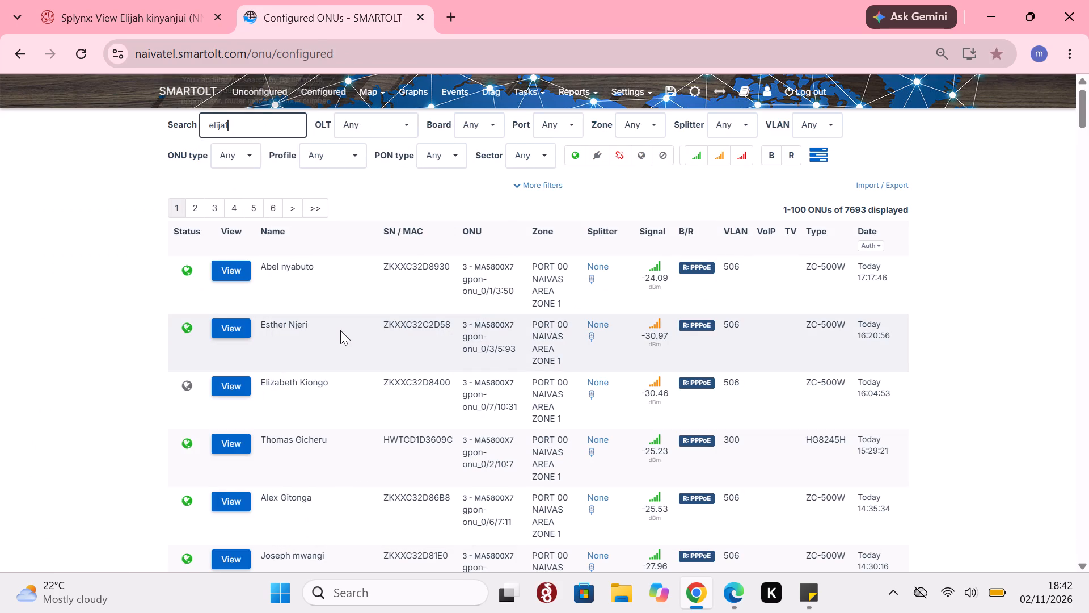
Search SmartOLT's configured ONUs for the customer's login and open the matching ONU's details.
key("Return")
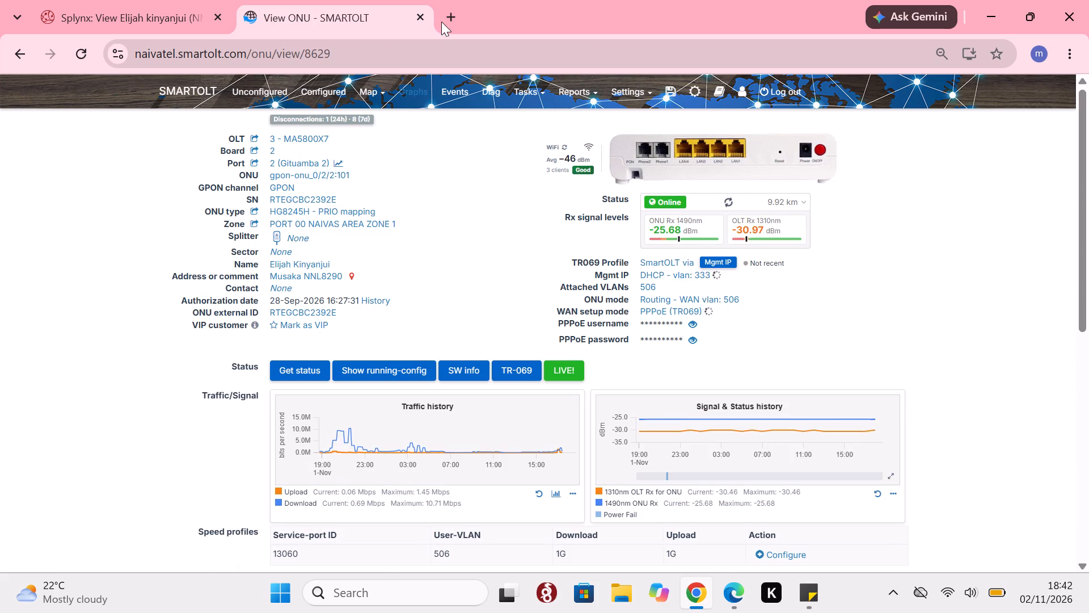
Open the bookmarked Splynx customer page in a new browser tab and return to the customer's ONU details in SmartOLT.
left_click(454, 15)
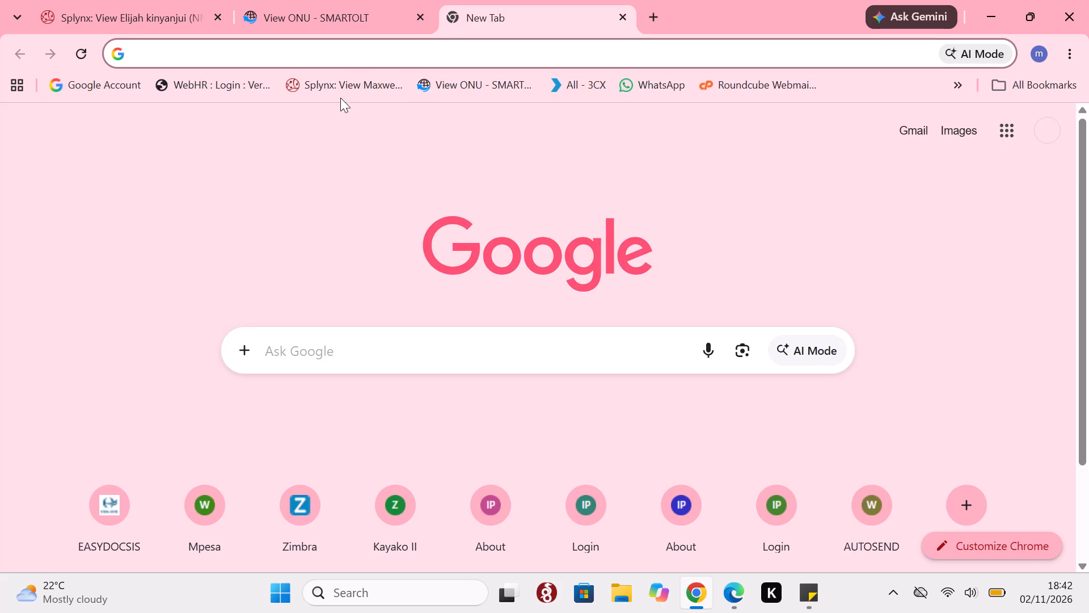
left_click(340, 86)
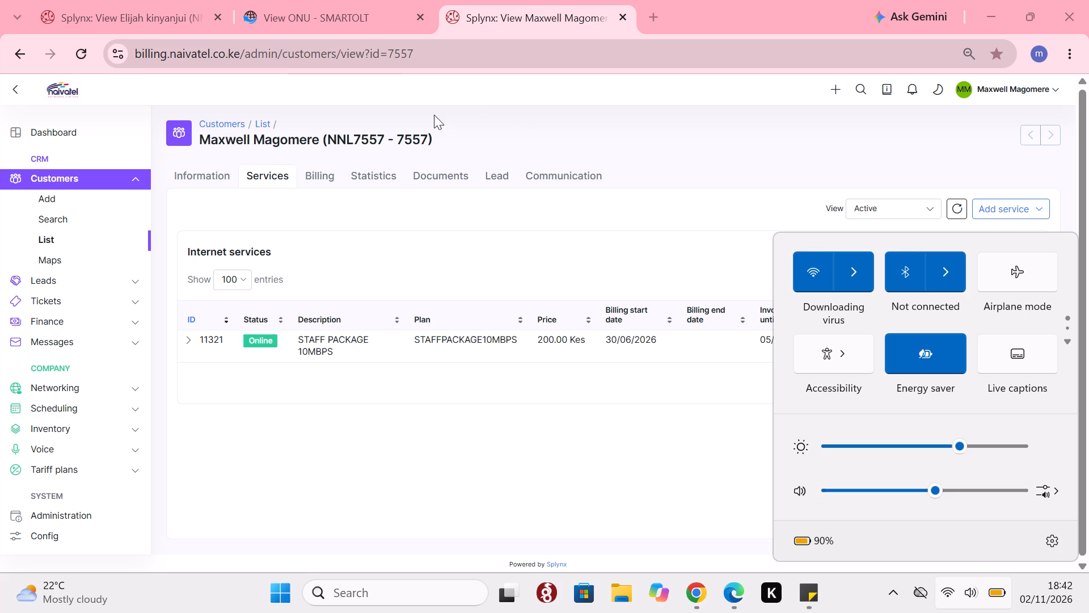
left_click(320, 11)
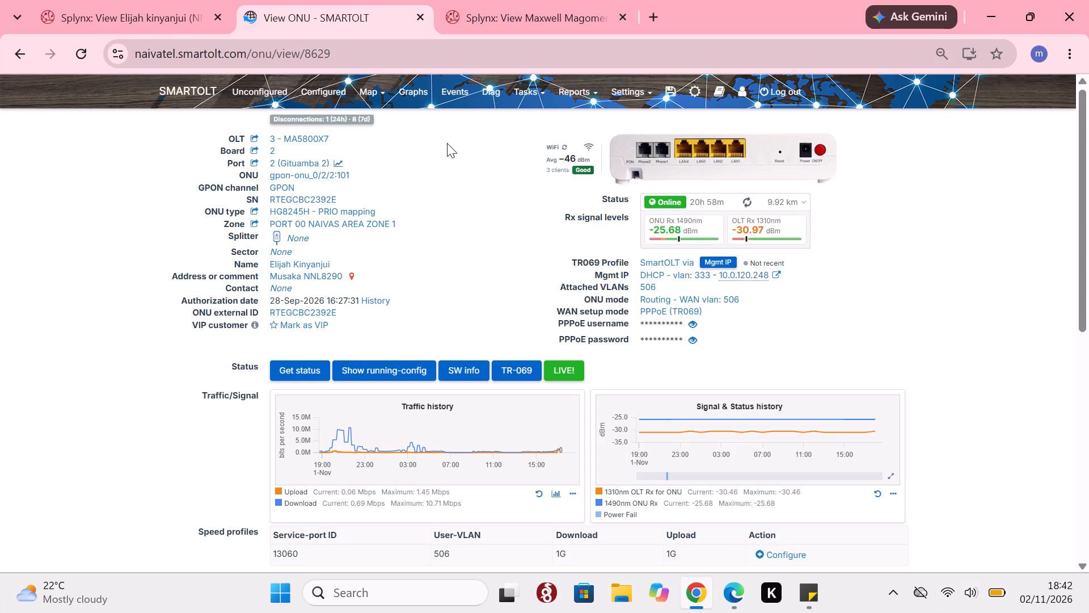
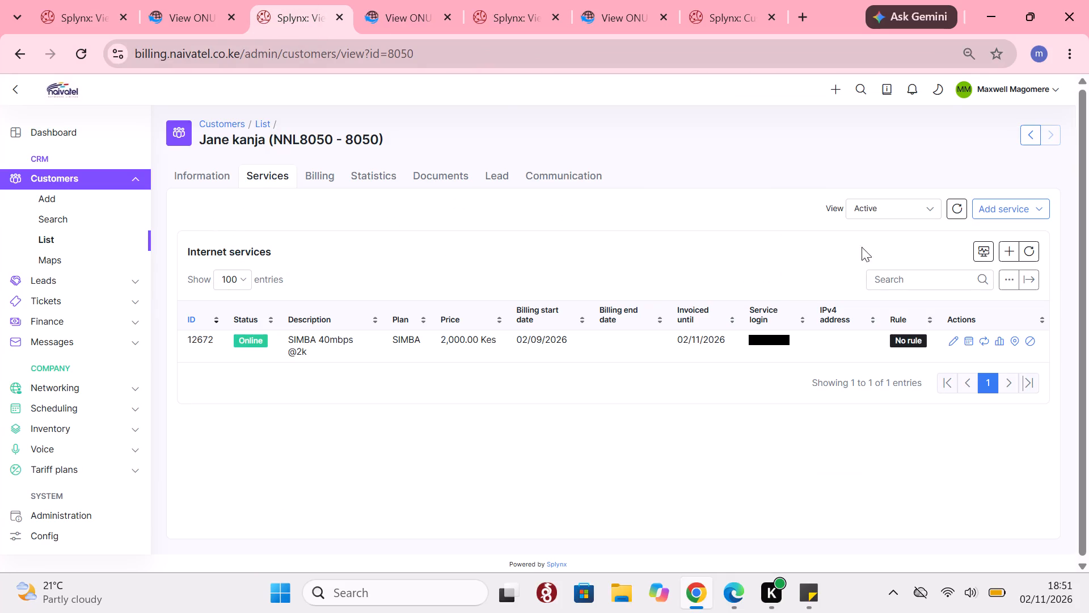
Open the customer's SIMBA internet service for editing and set its Virtual-Router to NAT-VRF, copied from the sticky note.
left_click(955, 341)
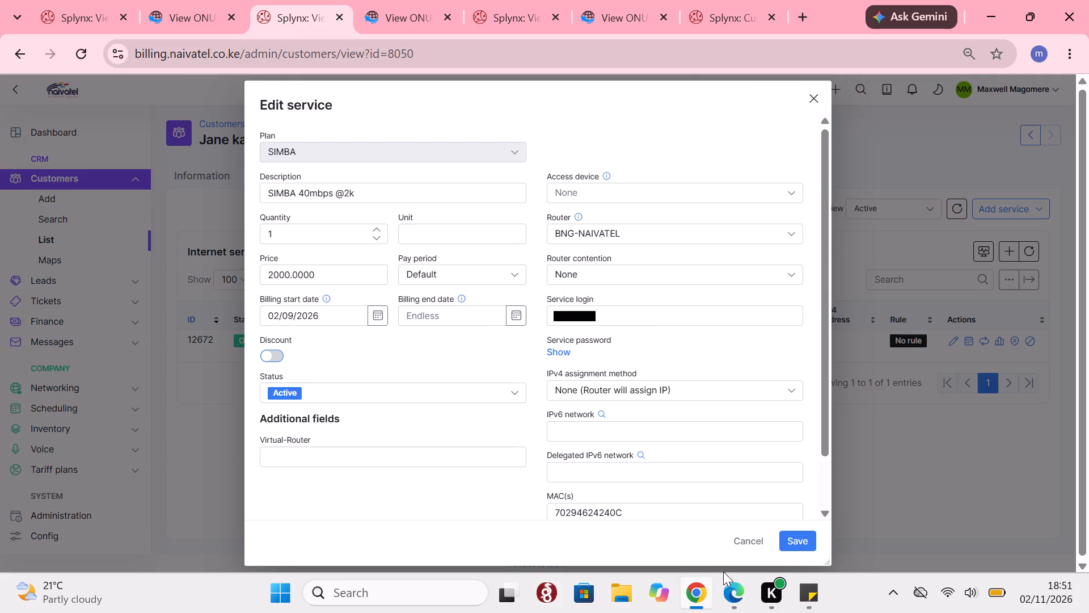
left_click(796, 593)
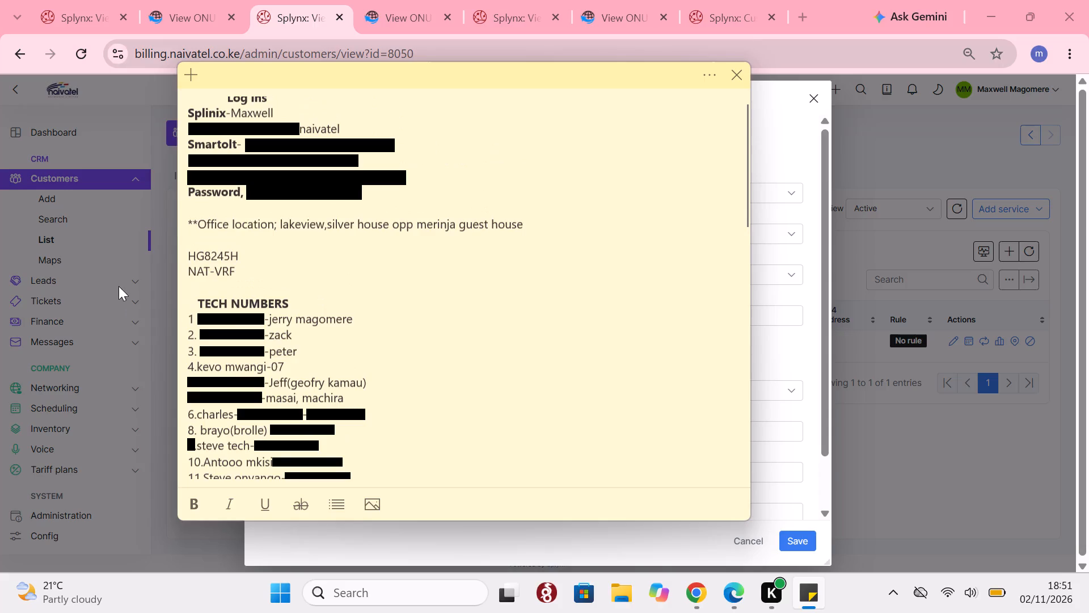
triple_click(215, 267)
left_click(215, 267)
right_click(215, 267)
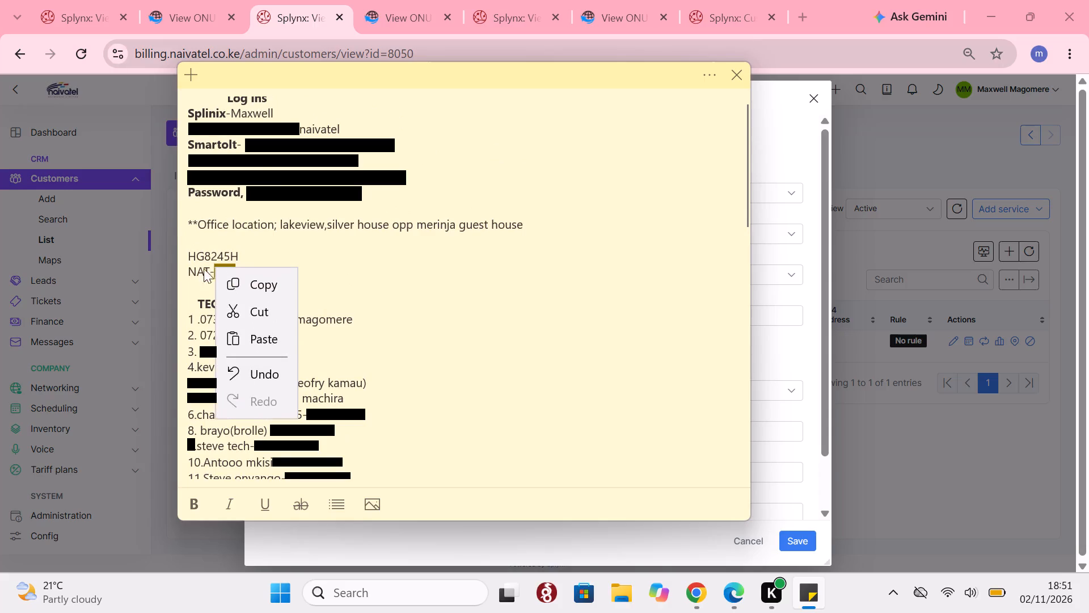
triple_click(196, 268)
left_click(196, 268)
right_click(196, 268)
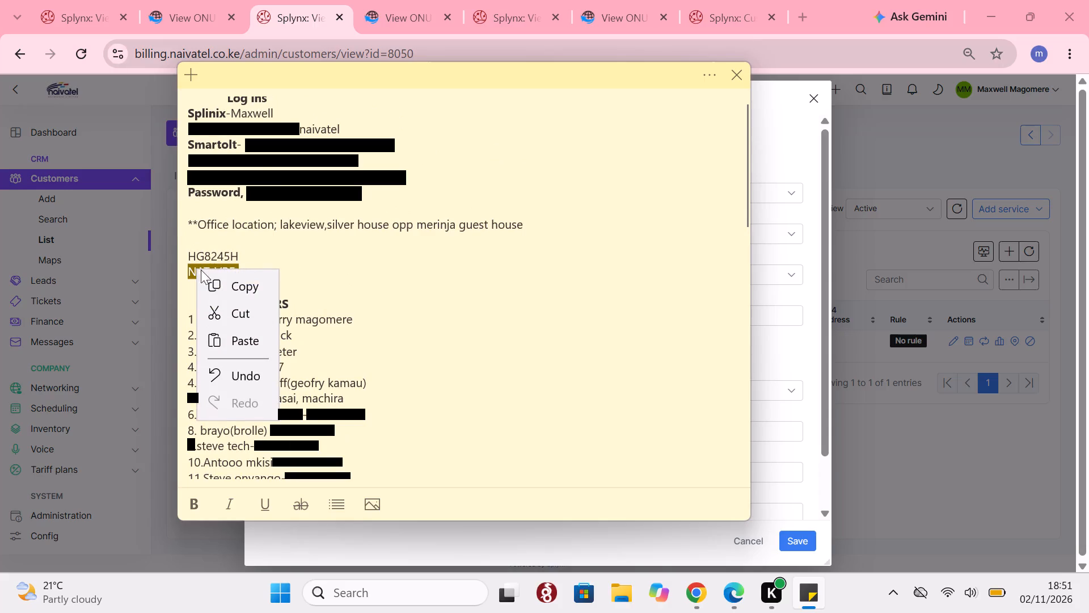
left_click(265, 288)
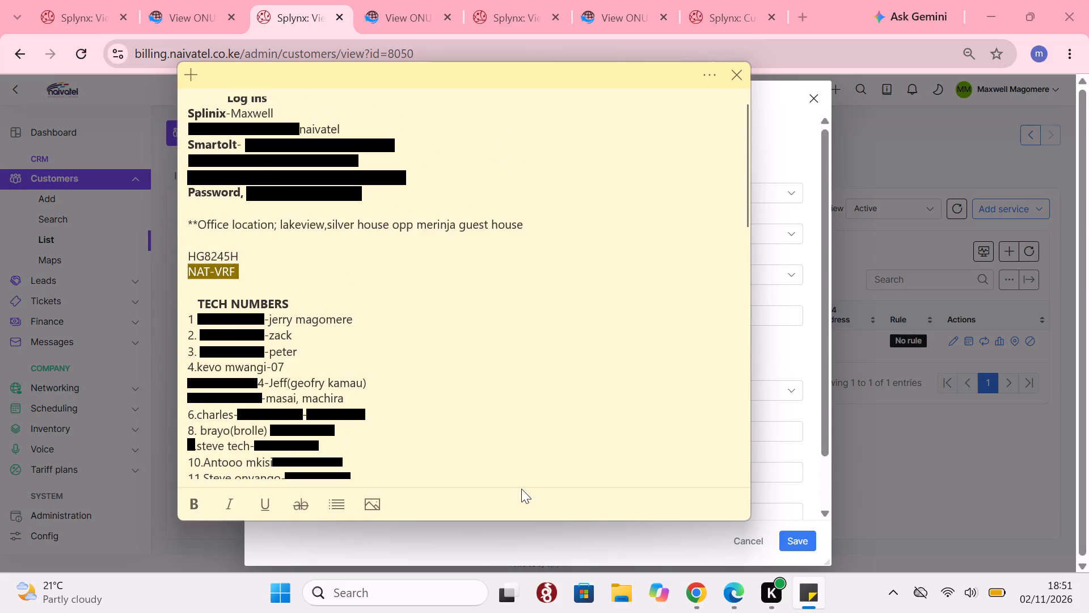
left_click(503, 547)
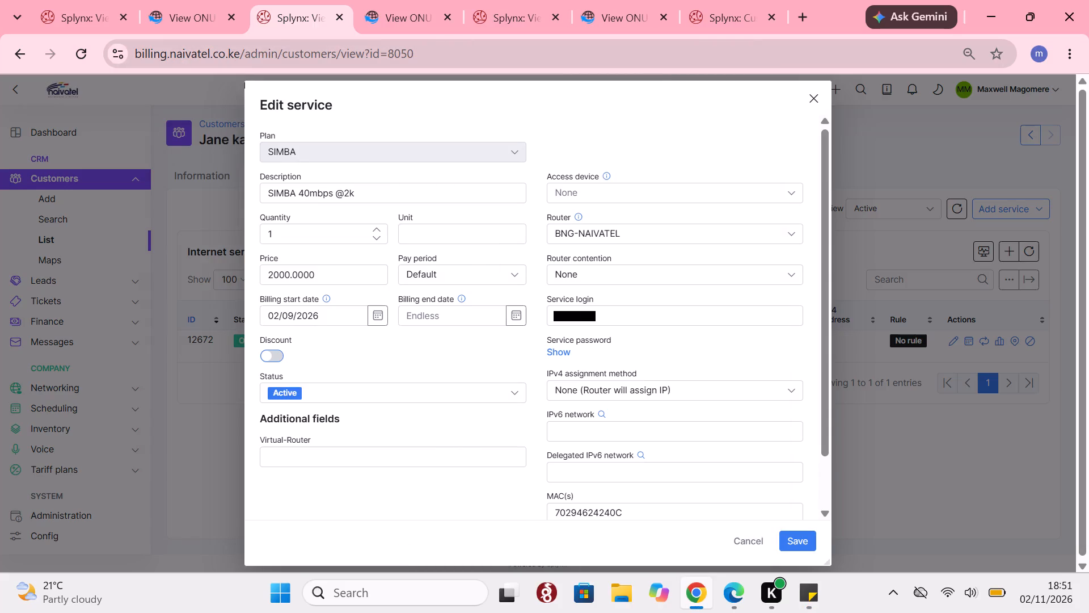
right_click(311, 459)
left_click(368, 269)
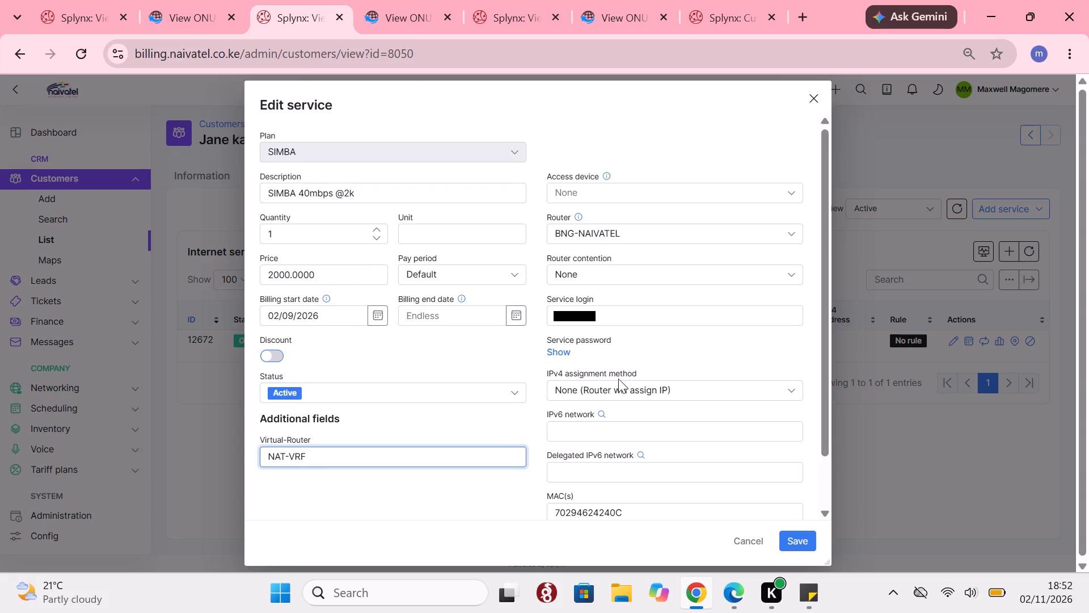
Set IPv4 assignment to Permanent IP (from Static IPs), pick the 10.4.0.0/20 - NAIVATEL_R3 network for the address and save the service.
left_click(606, 385)
left_click(600, 457)
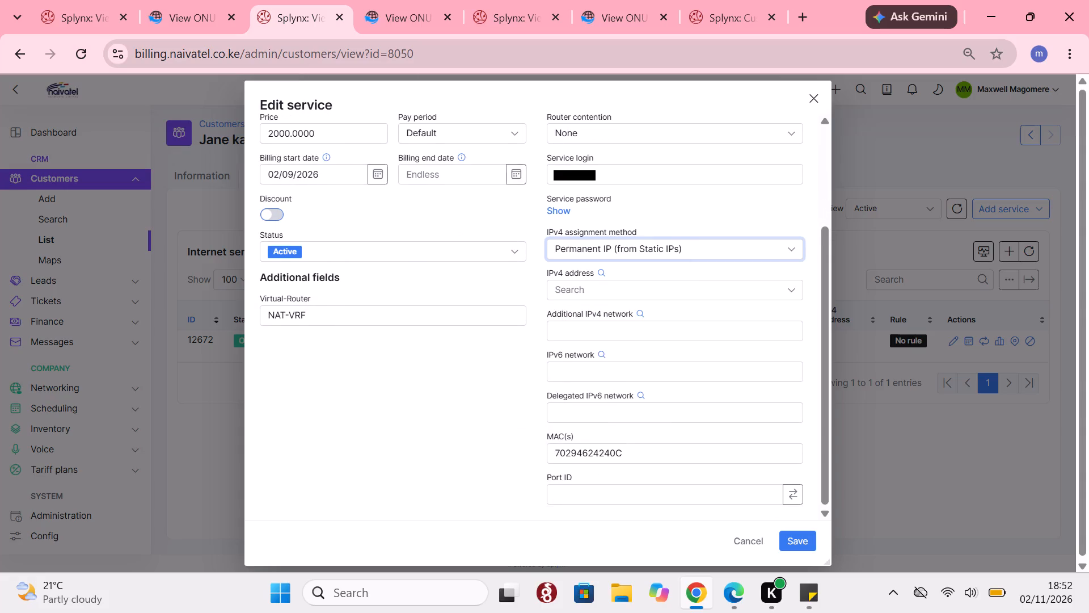
left_click(598, 276)
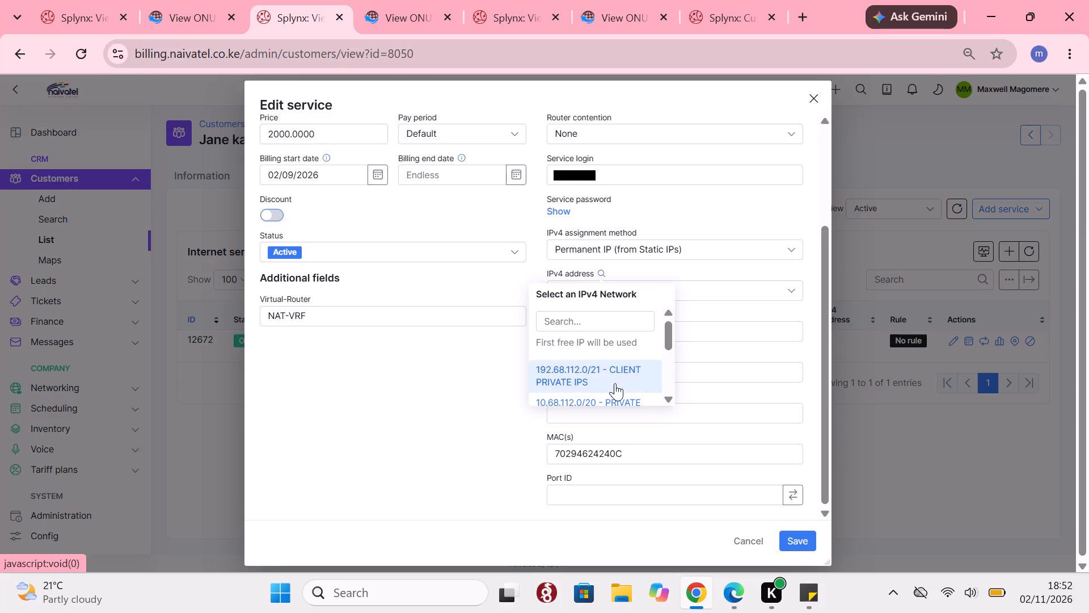
left_click(671, 322)
left_click_drag(671, 322, 671, 356)
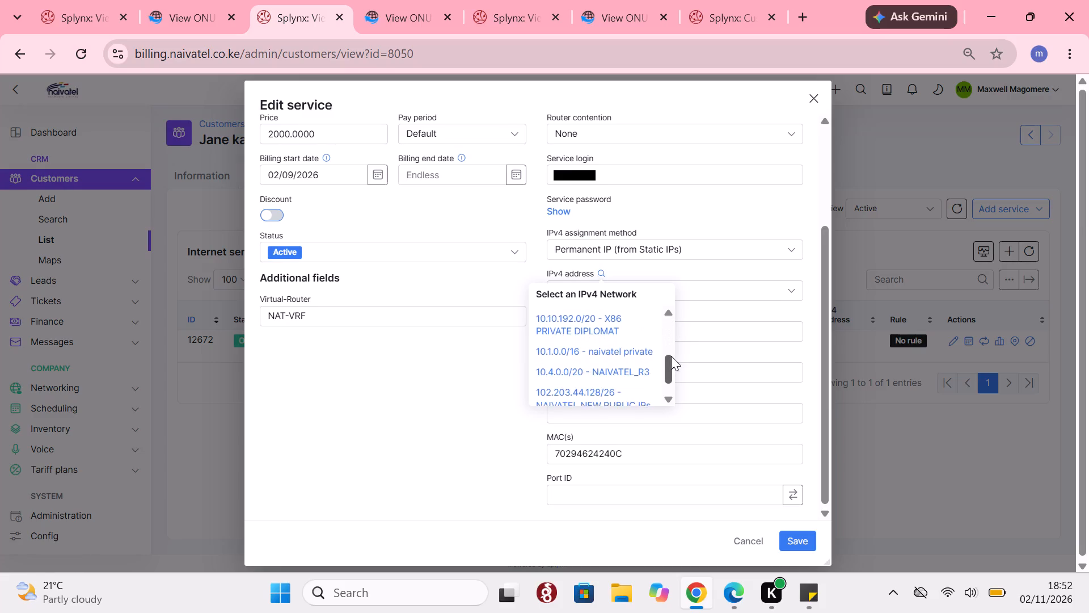
left_click_drag(671, 356, 671, 396)
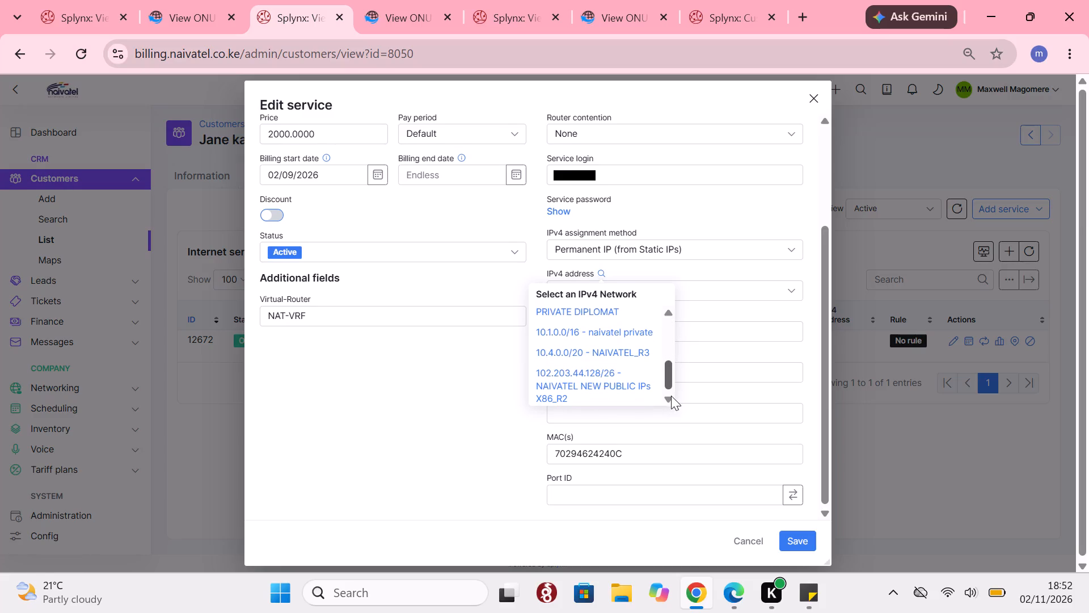
left_click_drag(671, 396, 668, 380)
left_click(668, 367)
left_click_drag(668, 367, 668, 353)
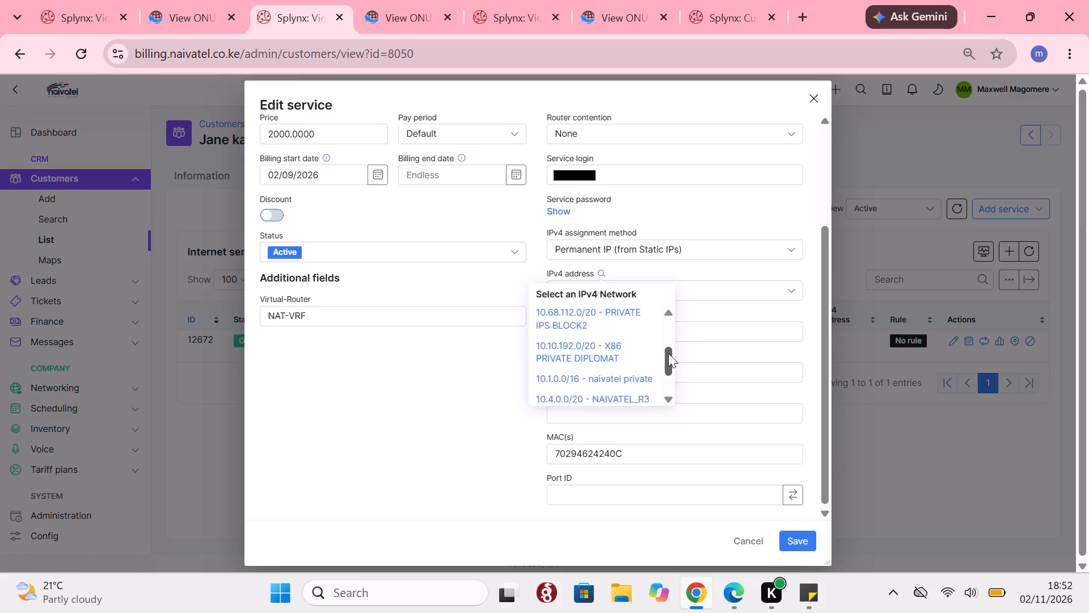
left_click_drag(668, 353, 671, 335)
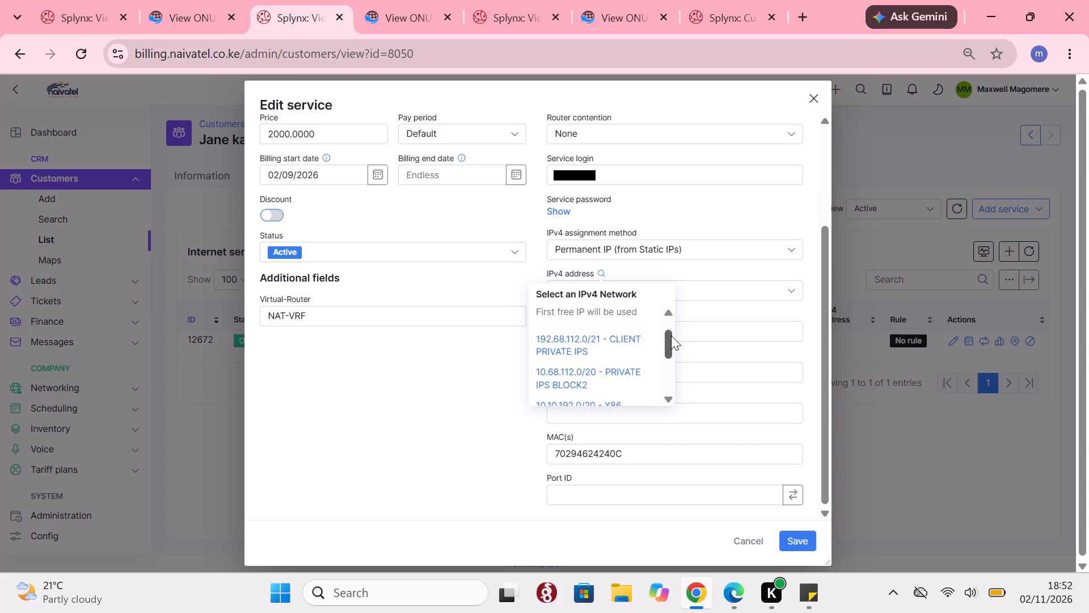
left_click_drag(671, 335, 669, 345)
left_click_drag(669, 345, 669, 376)
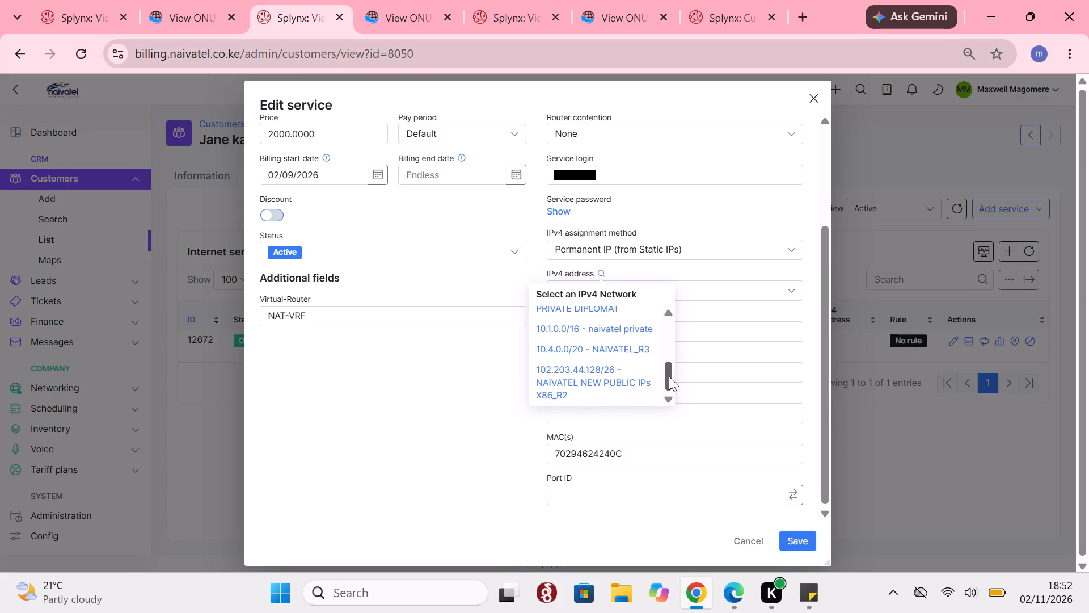
left_click_drag(669, 376, 669, 381)
left_click(619, 346)
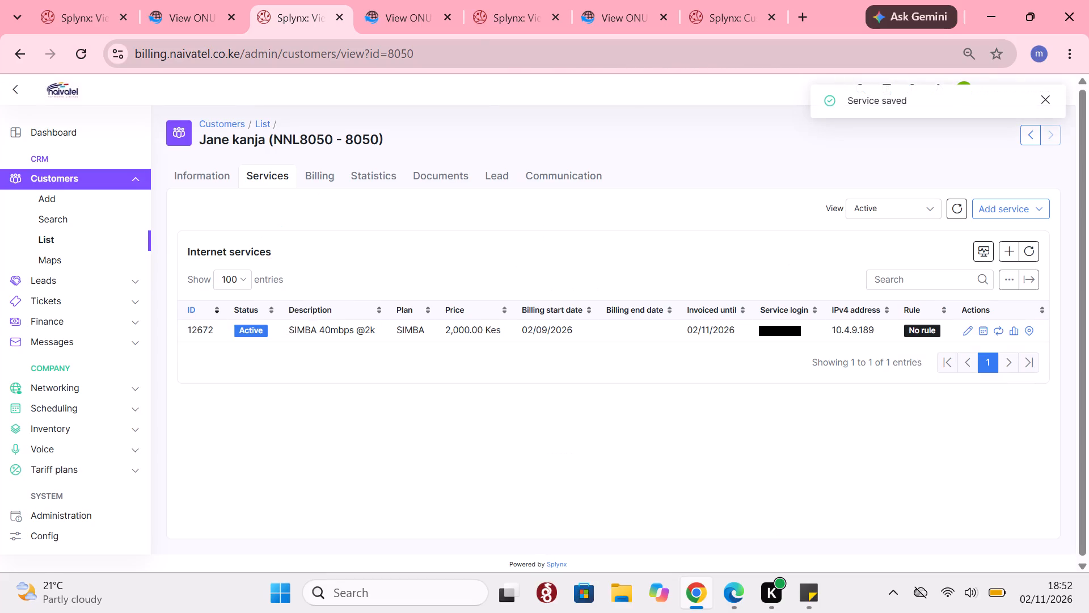
Switch to SmartOLT and return to the customer's ONU details.
left_click(404, 16)
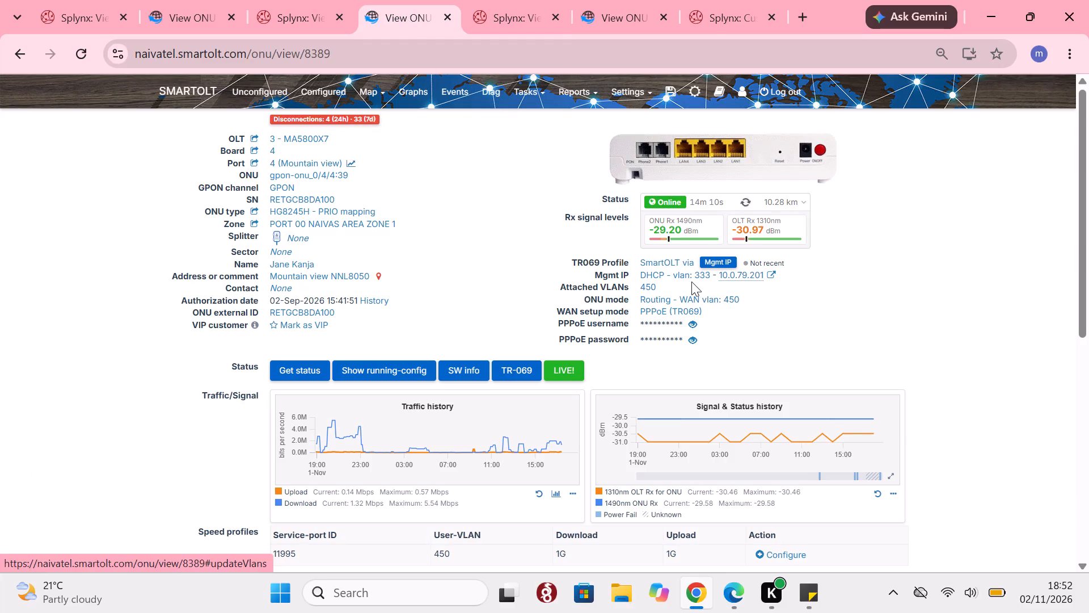
Update the ONU mode so that the WAN VLAN-ID is 506 - BNG PRIVATE IP.
left_click_drag(693, 305, 698, 296)
left_click(698, 296)
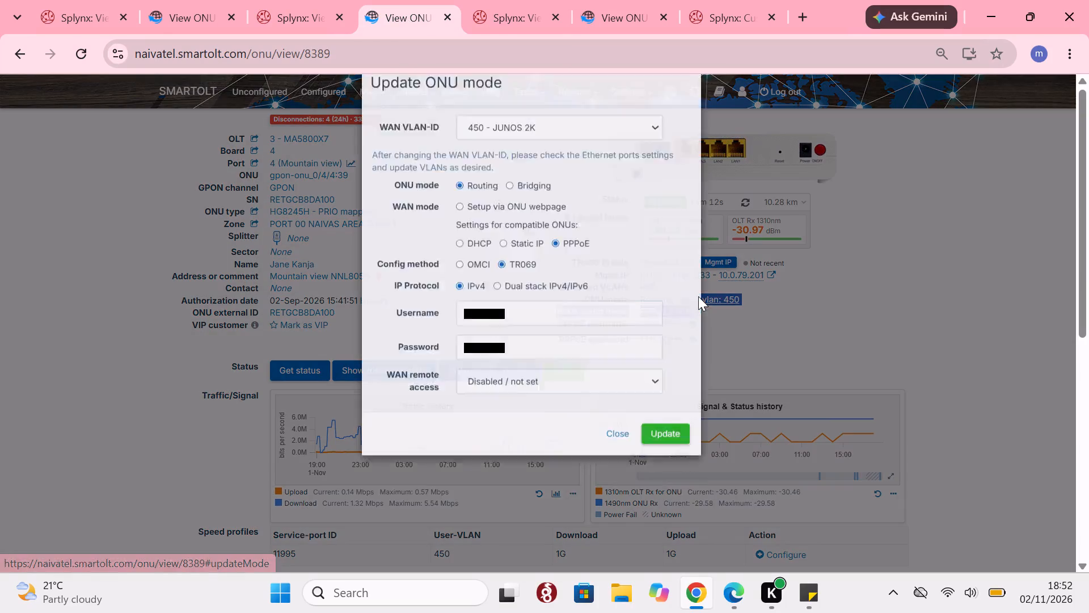
left_click(588, 163)
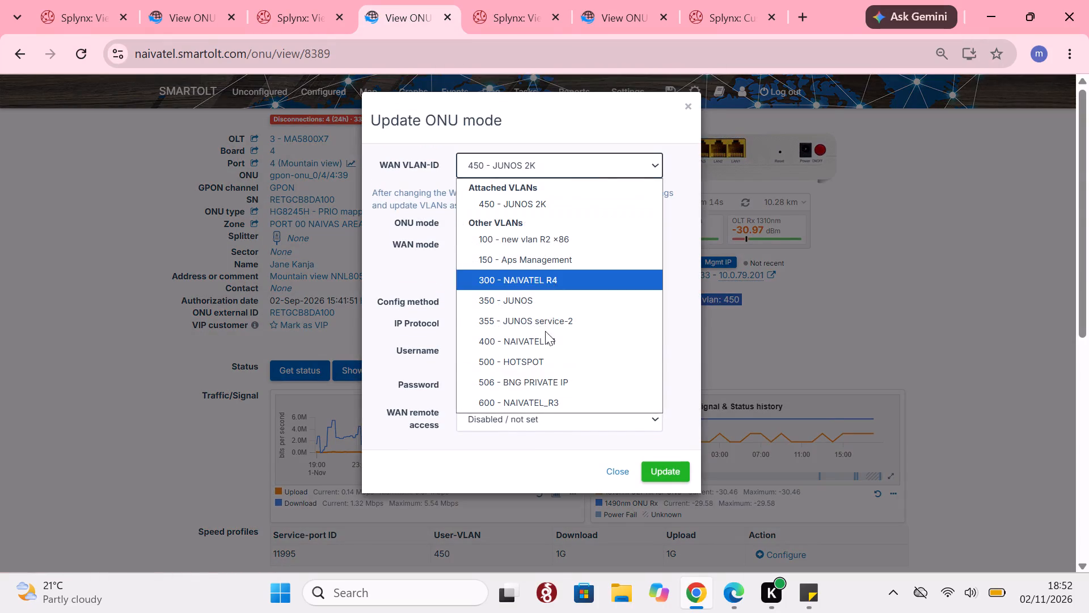
left_click(527, 379)
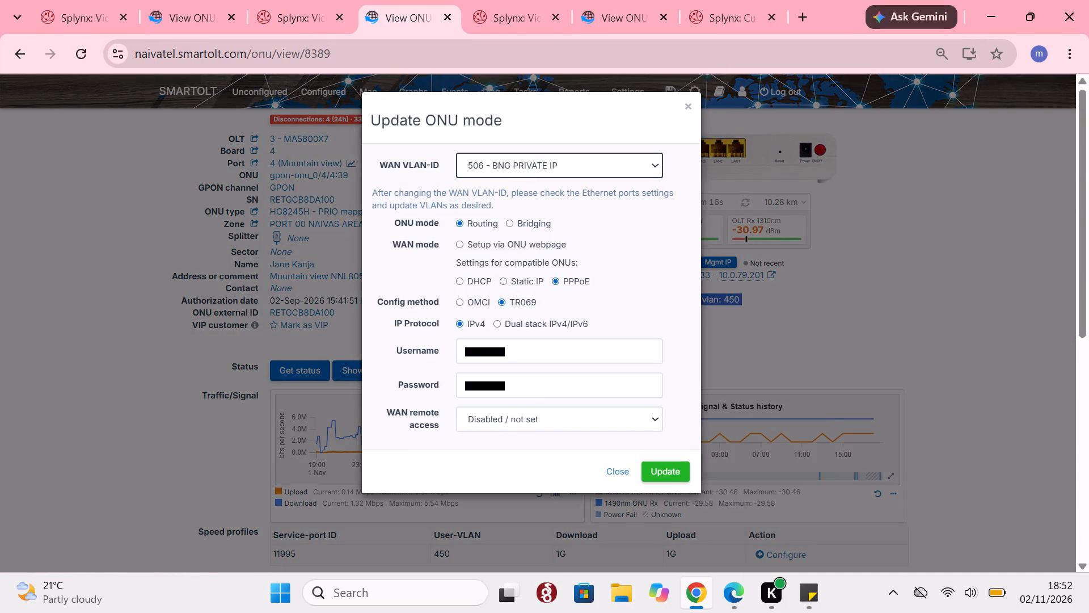
left_click(678, 471)
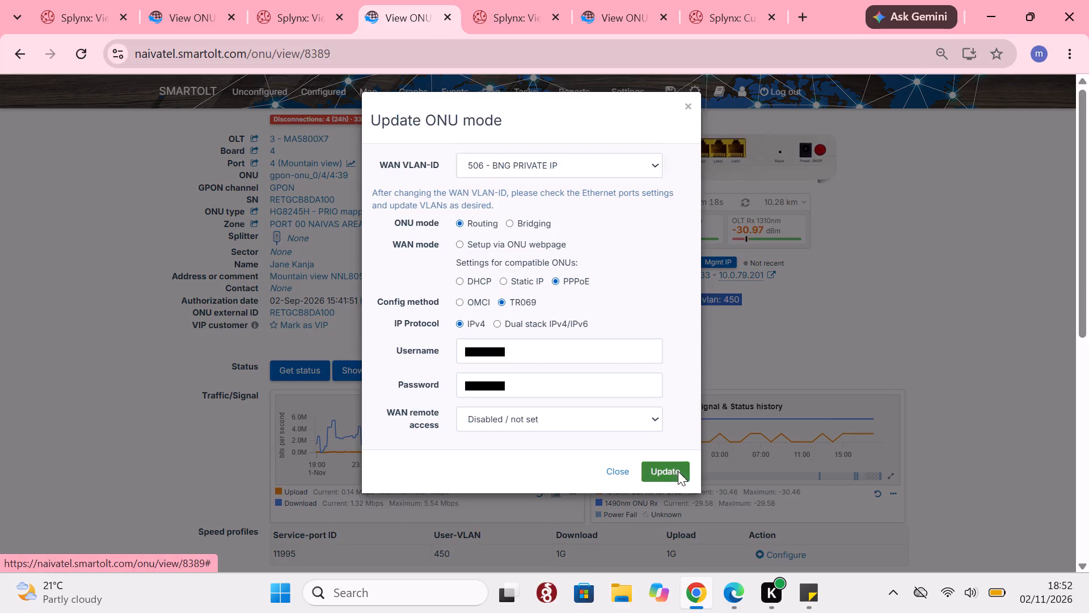
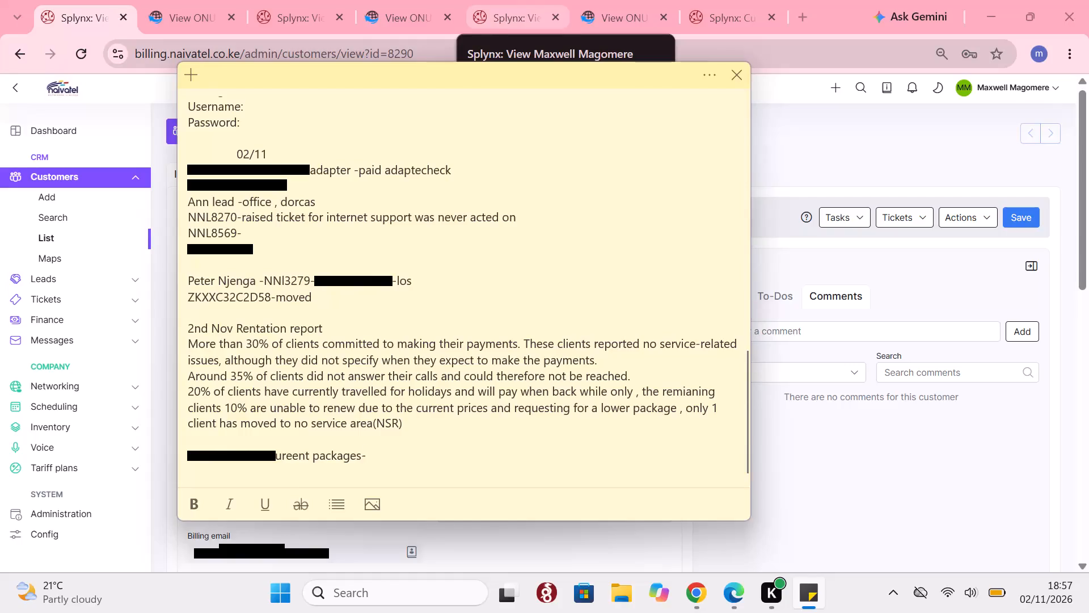
Add "caro." to the end of the caller's current packages line in the sticky note.
type("caro")
type("...")
key("BackSpace")
key("BackSpace")
key("BackSpace")
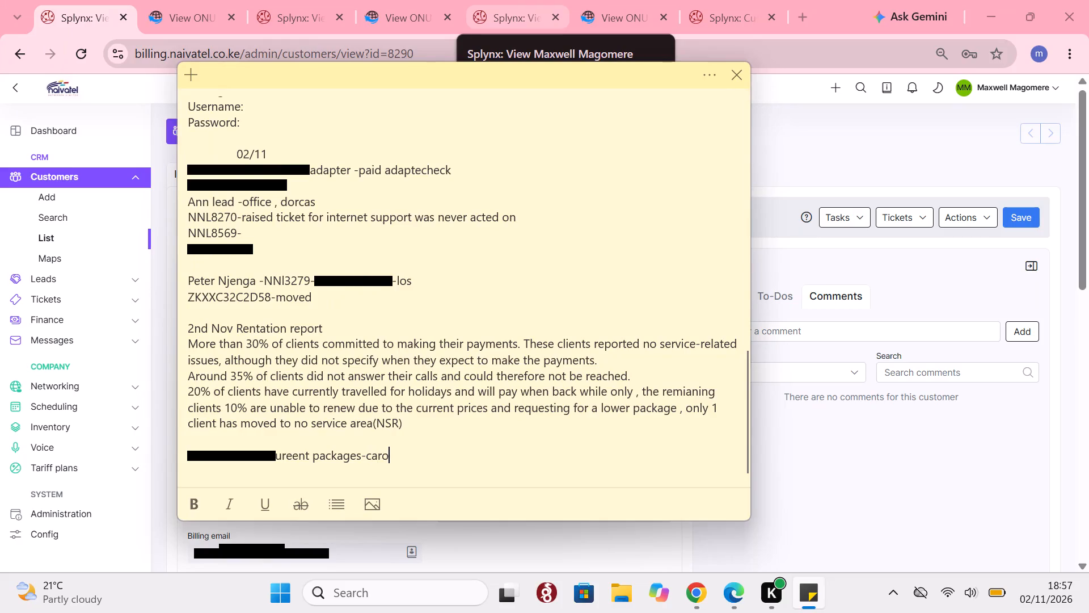
key("period")
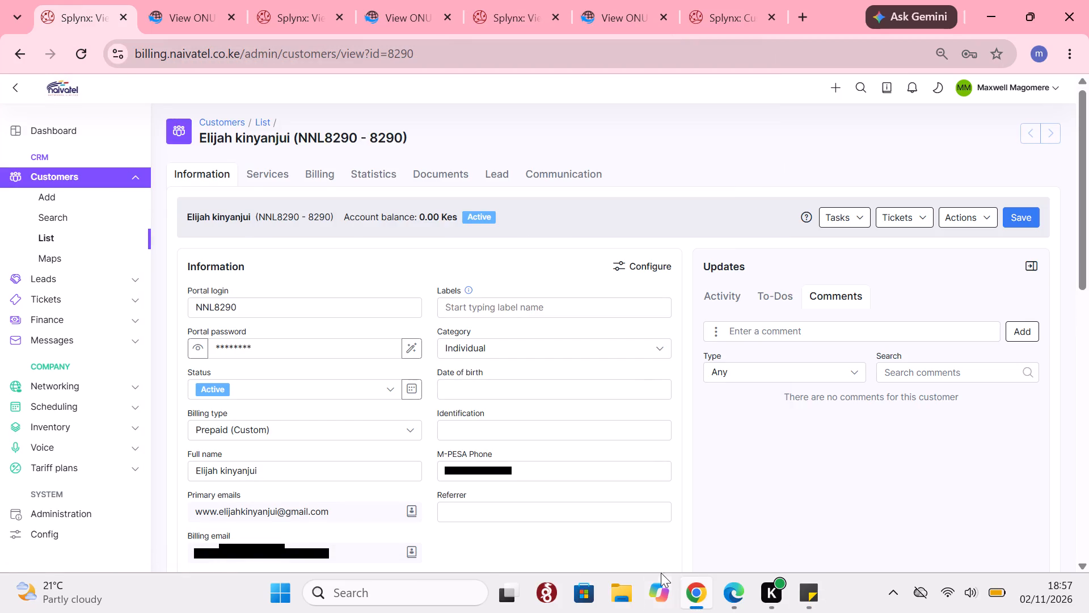
Copy the caller's whole current packages line from the sticky note.
left_click(813, 588)
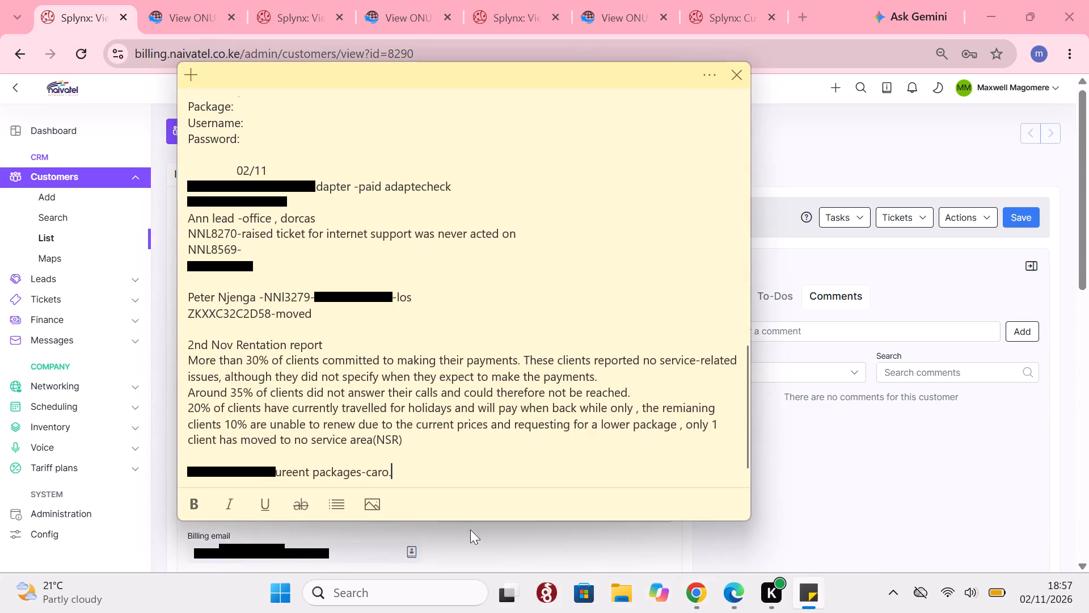
triple_click(311, 471)
double_click(311, 471)
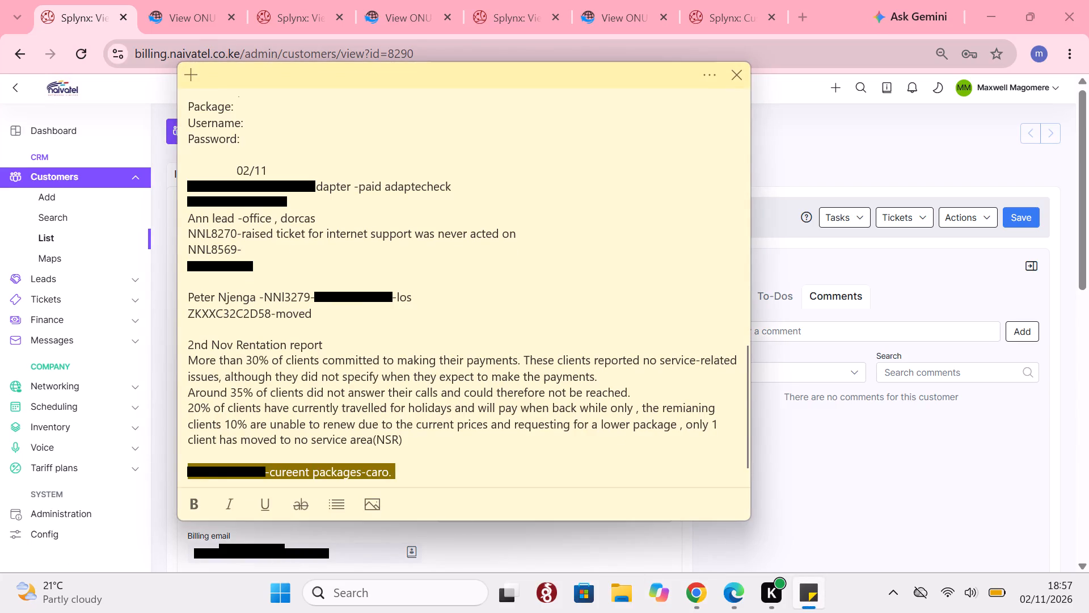
right_click(311, 471)
left_click(370, 338)
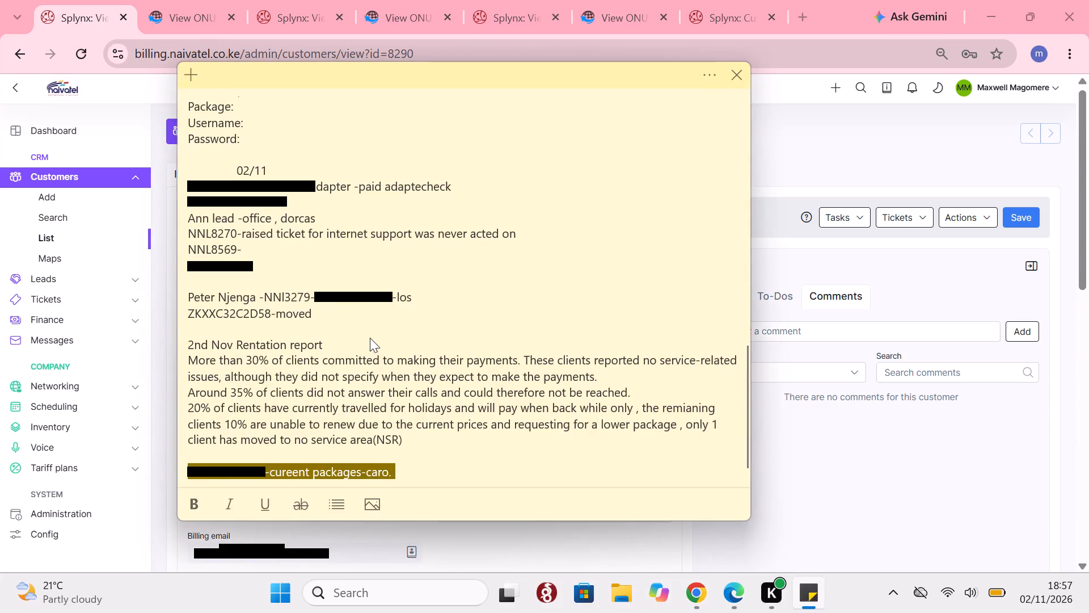
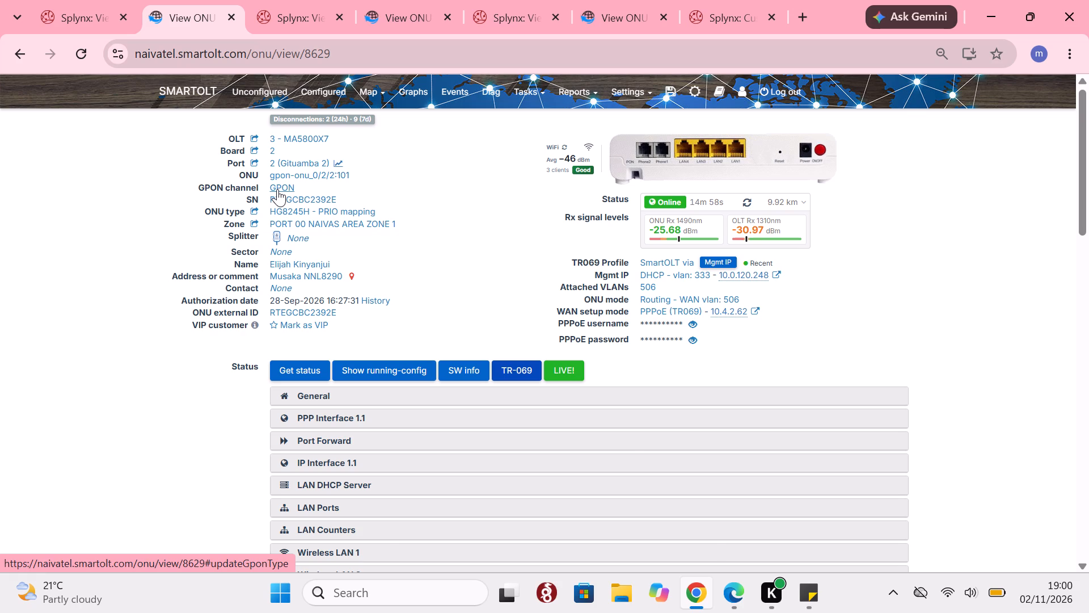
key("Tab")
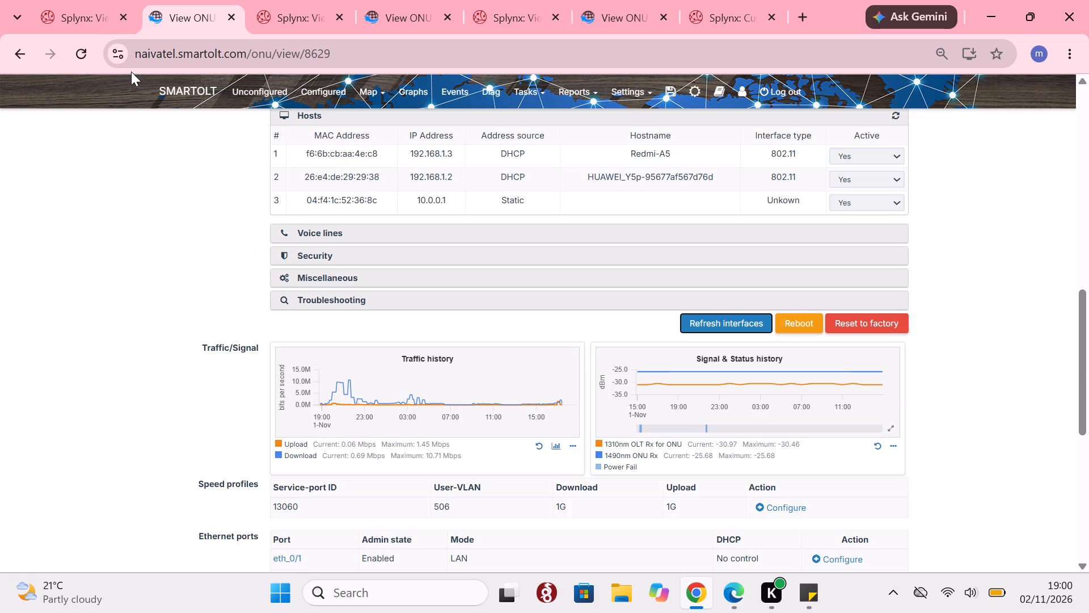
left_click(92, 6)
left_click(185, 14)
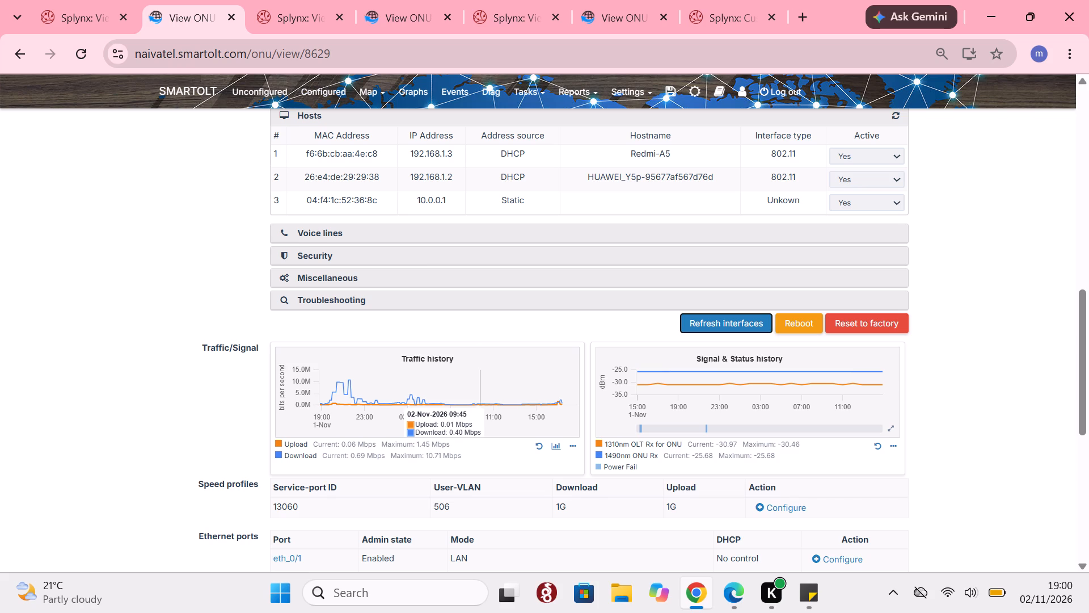
Check the customer's services in Splynx, and examine IP Interface 1.1 and Hosts in the TR-069 details of gpon-onu_0/4/4:39 in SmartOLT.
left_click(290, 22)
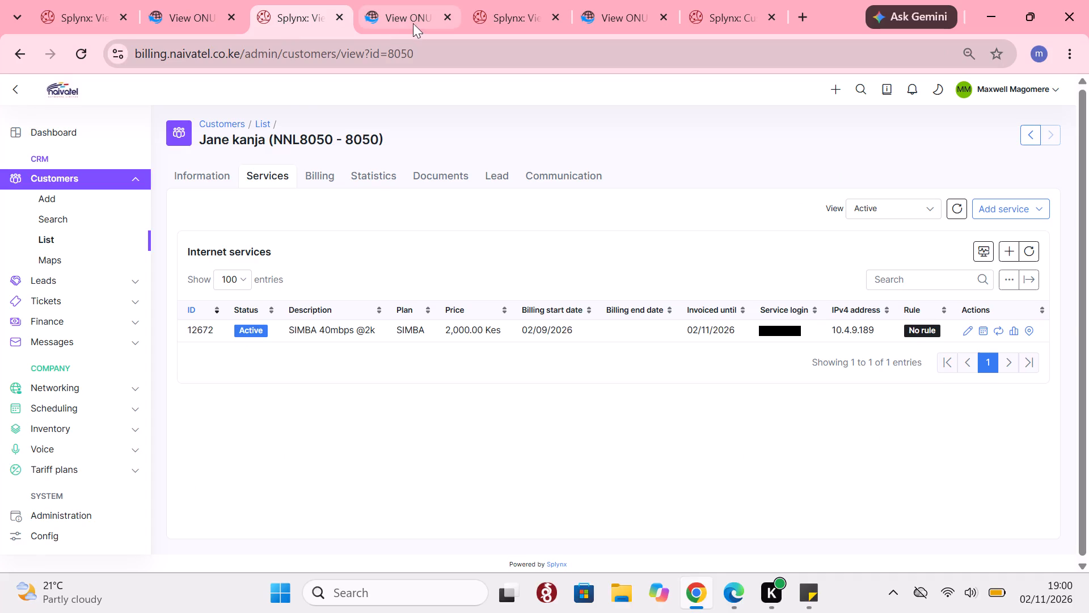
left_click(417, 24)
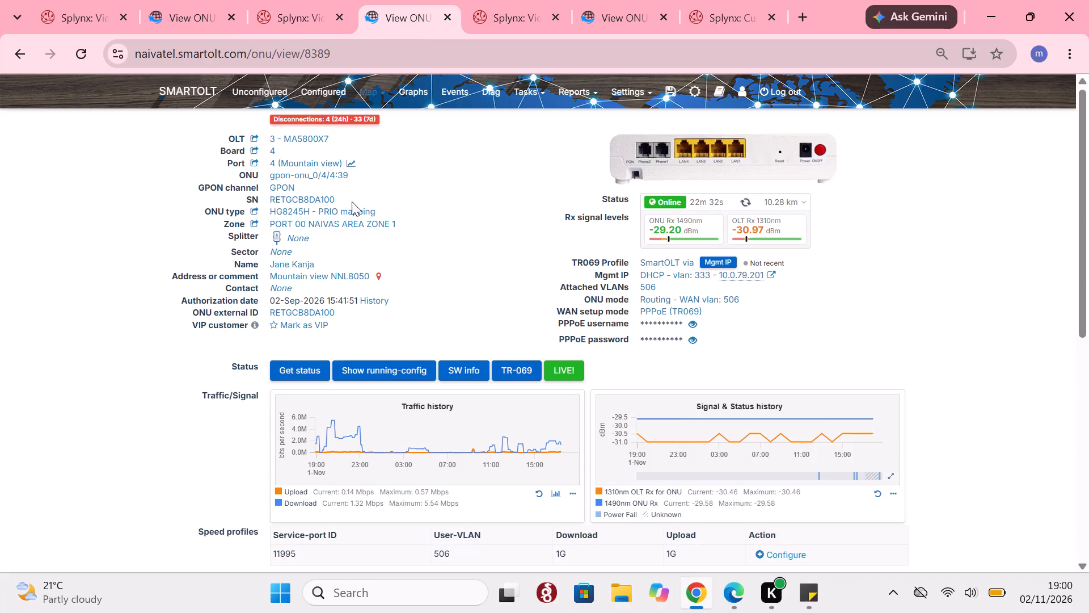
left_click(512, 366)
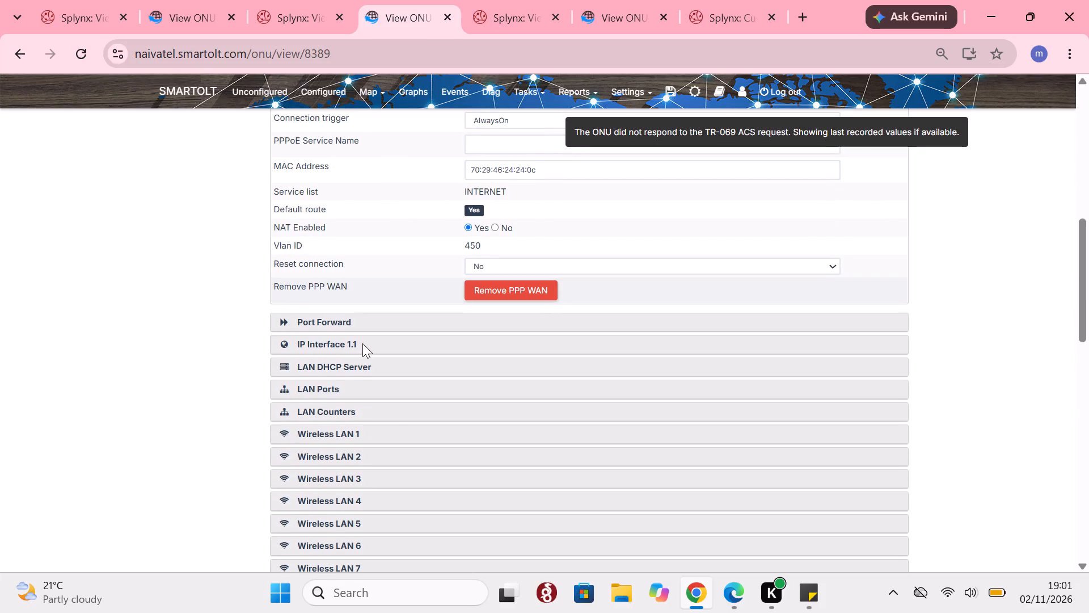
left_click(362, 343)
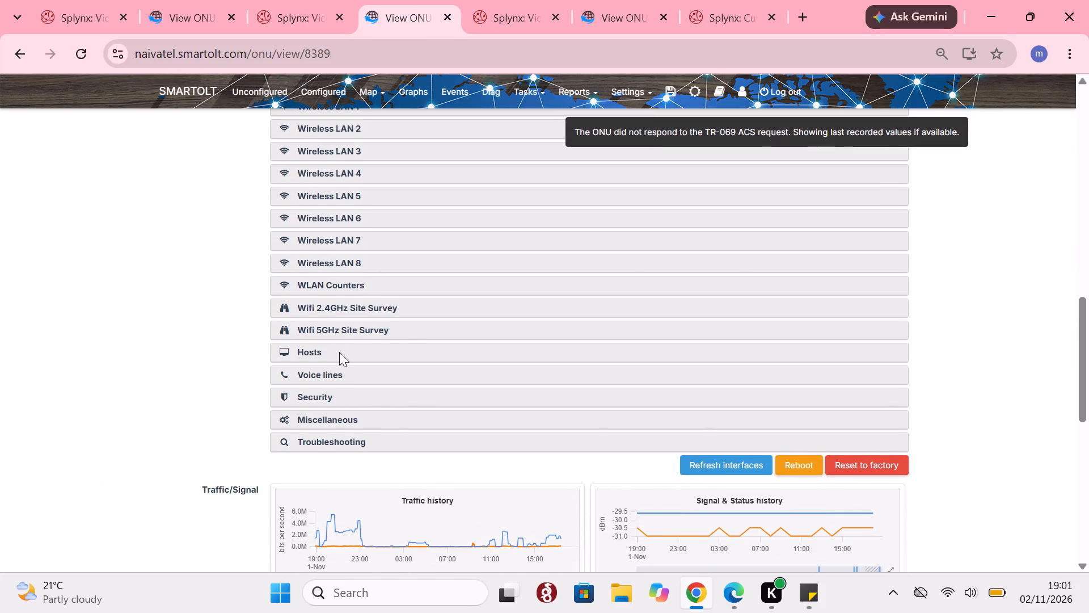
left_click(339, 352)
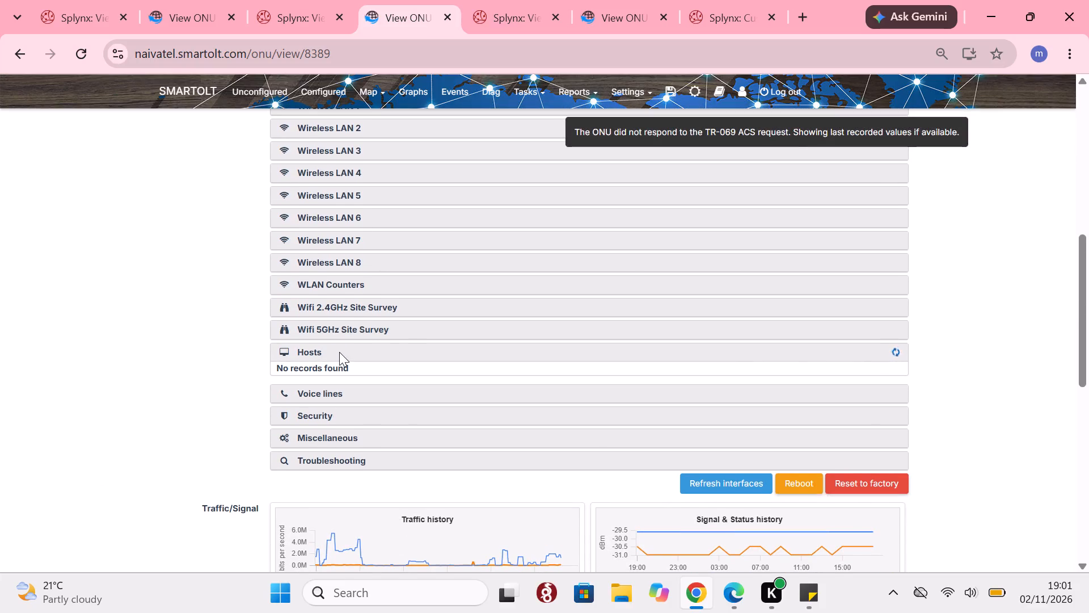